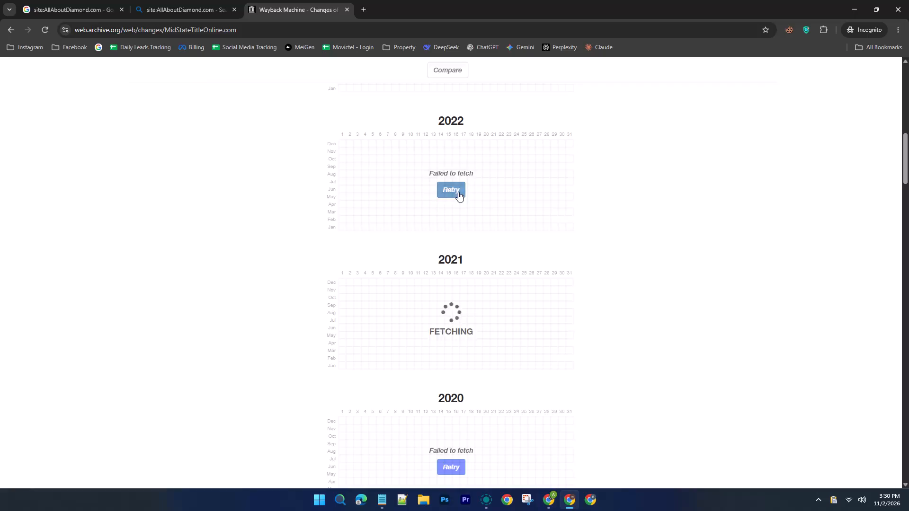
# Retry fetching the 2022 and 2021 change calendars for MidStateTitleOnline.com and look over the neighbouring years.
pyautogui.click(458, 192)
pyautogui.click(454, 325)
pyautogui.click(462, 185)
pyautogui.scroll(-5, 390, 318)
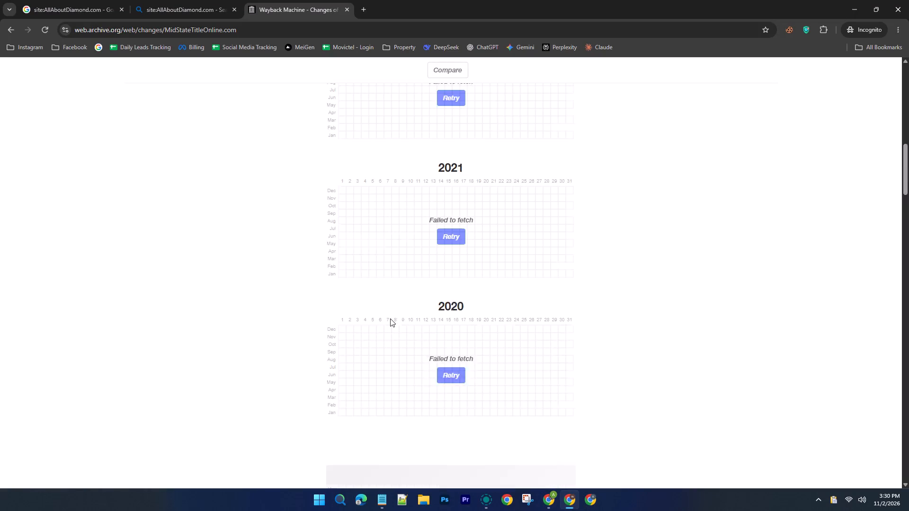
pyautogui.scroll(-5, 392, 319)
# Examine the archive's Collections information for MidStateTitleOnline.com in 2025 and 2016.
pyautogui.scroll(15, 392, 320)
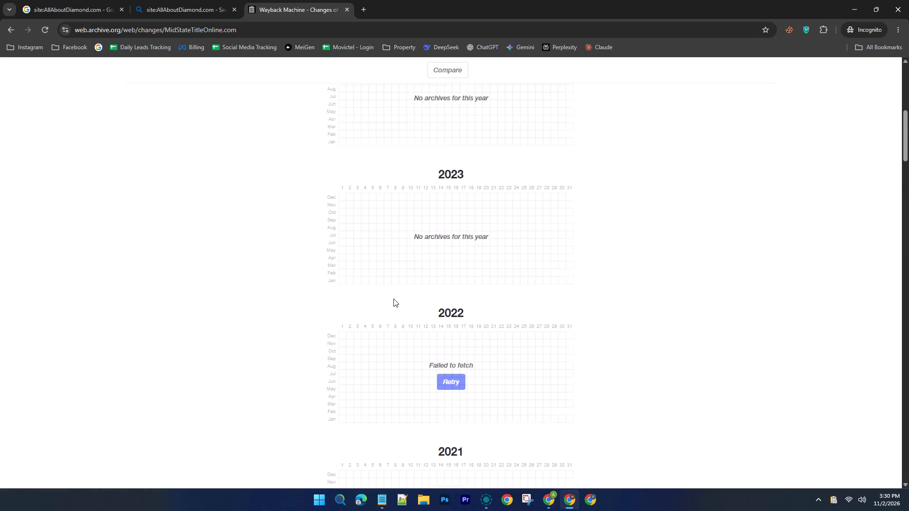
pyautogui.scroll(12, 393, 299)
pyautogui.click(385, 177)
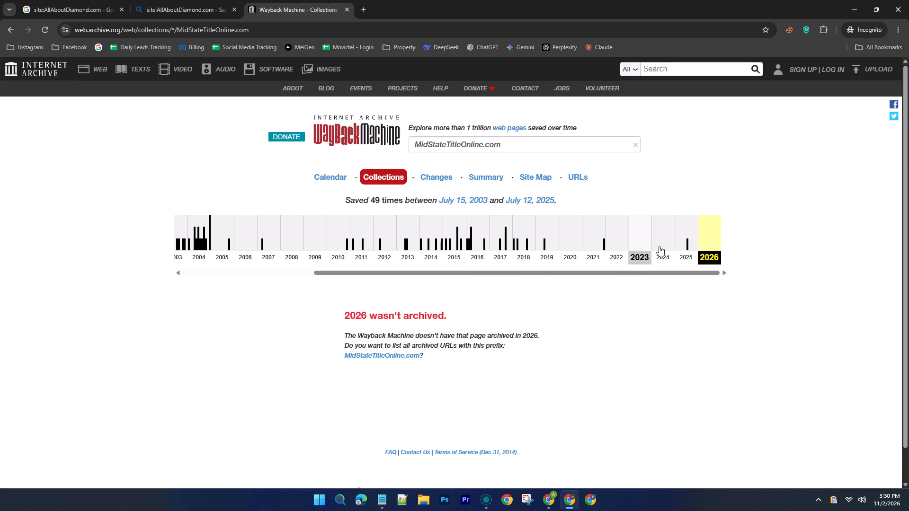
pyautogui.click(685, 232)
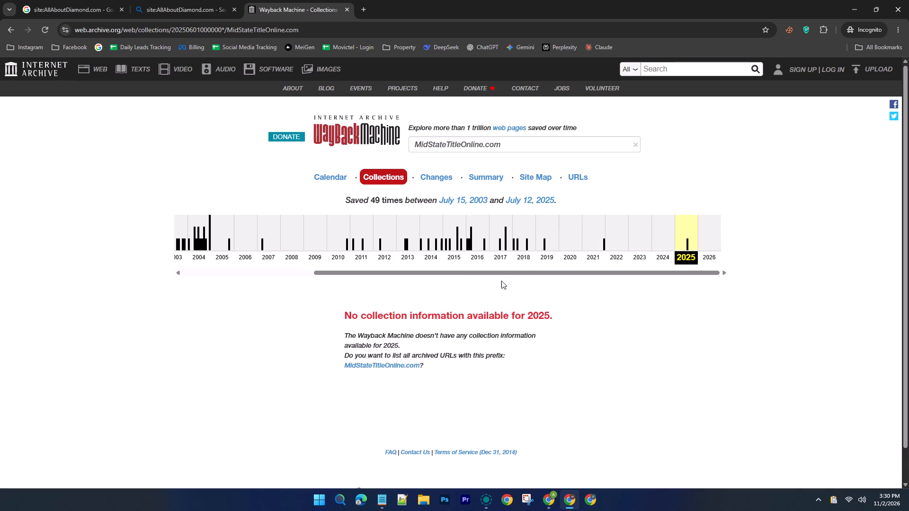
pyautogui.click(484, 238)
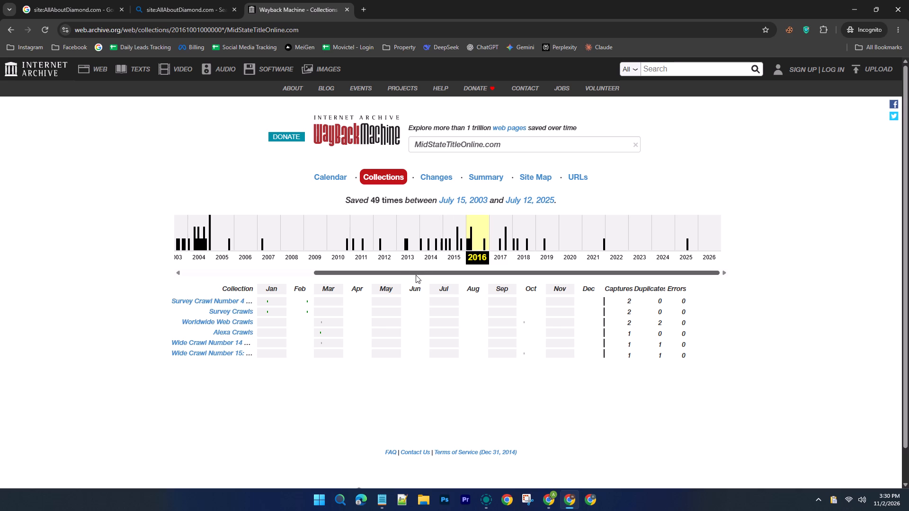
# Show the calendar of archived captures for MidStateTitleOnline.com in 2016.
pyautogui.click(335, 170)
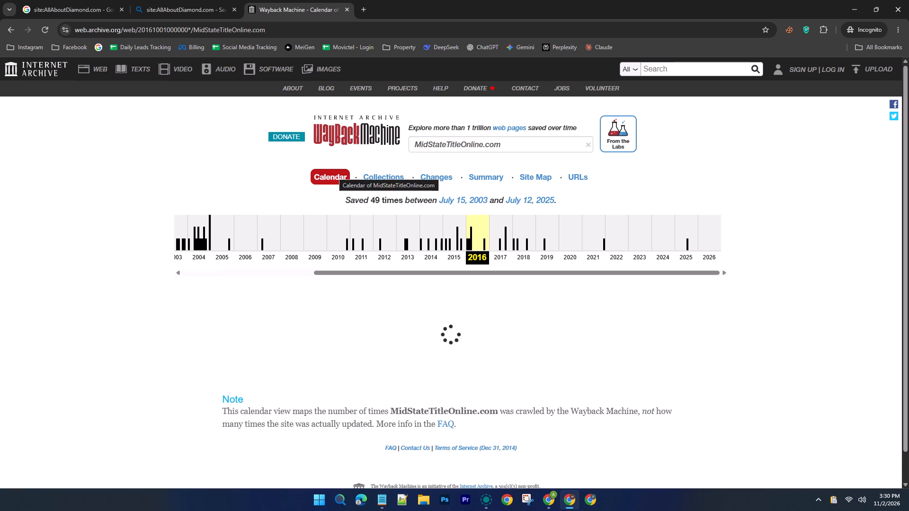
# Switch to File Explorer, maximize its window and view the 5 October folder inside Downloads.
pyautogui.click(428, 496)
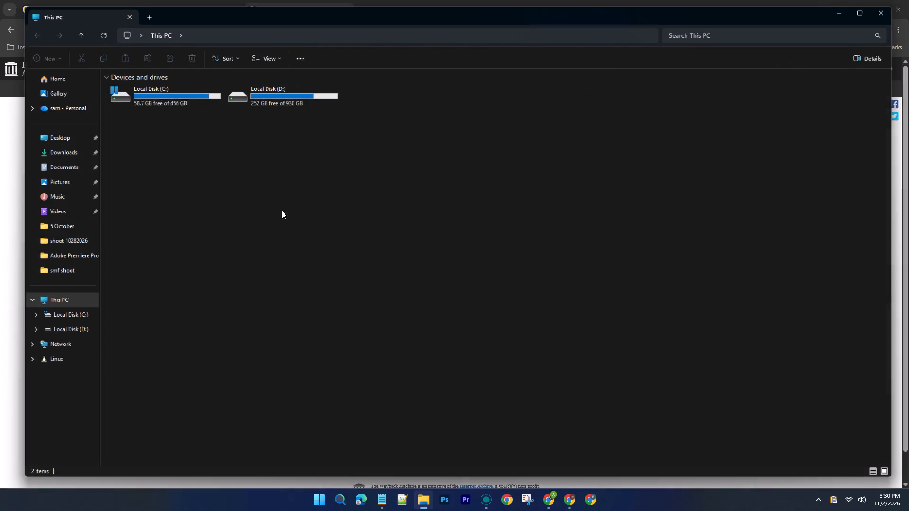
pyautogui.doubleClick(321, 17)
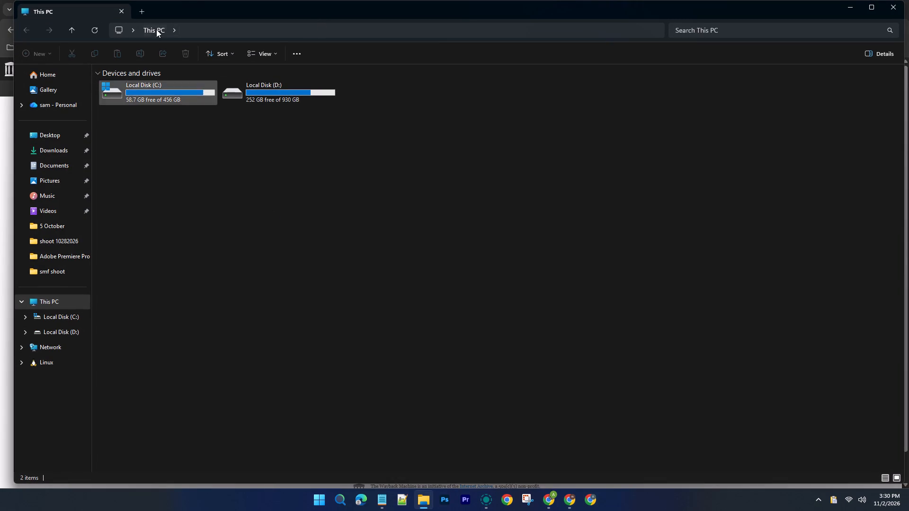
pyautogui.doubleClick(199, 6)
pyautogui.click(51, 143)
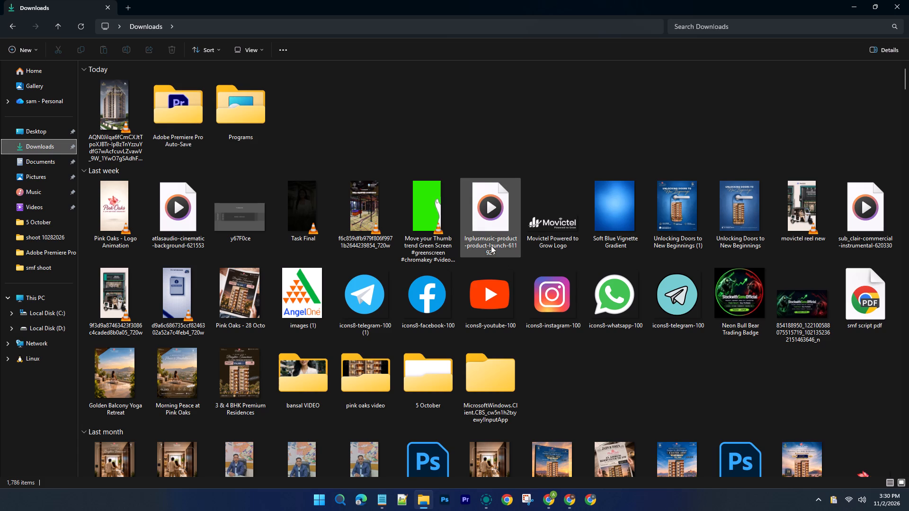
pyautogui.doubleClick(423, 365)
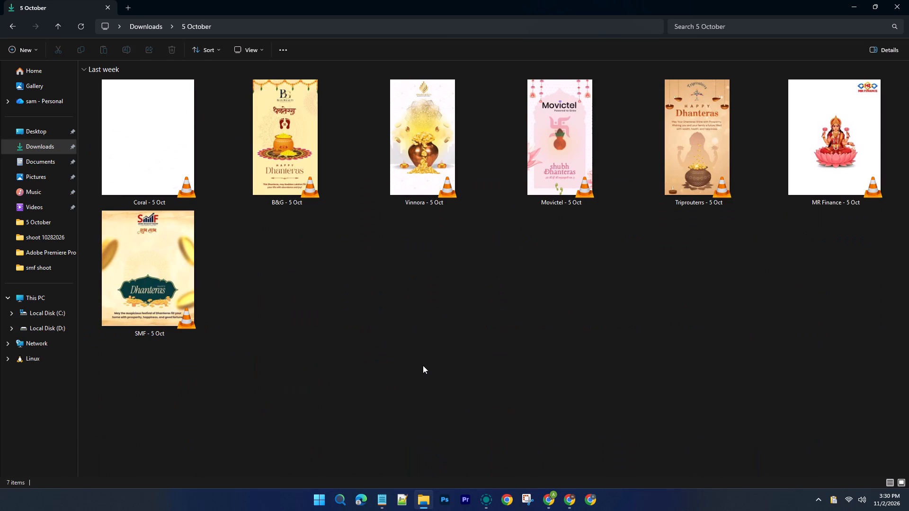
pyautogui.click(423, 365)
# Switch to the Chrome window with the untitled spreadsheet and open Canva in a new tab.
pyautogui.click(557, 496)
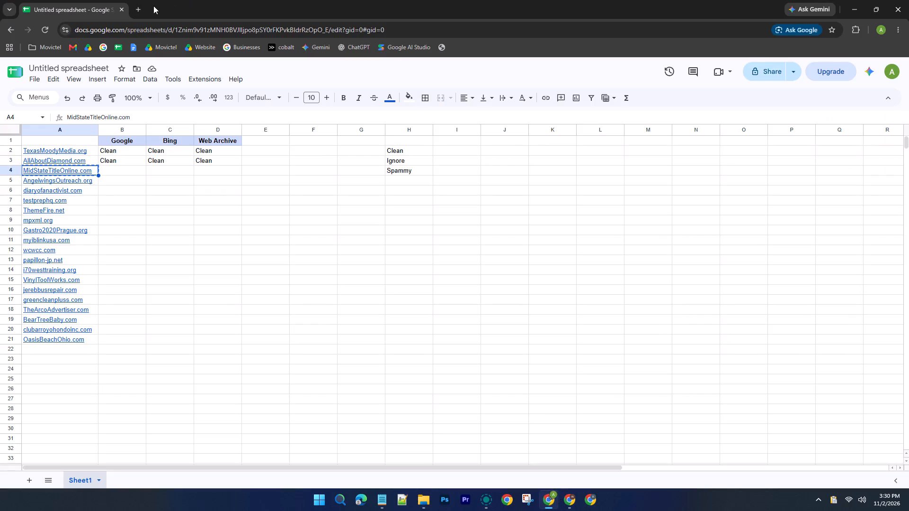
pyautogui.click(141, 1)
pyautogui.write('cr')
pyautogui.hotkey('ctrl', 'a')
pyautogui.press('BackSpace')
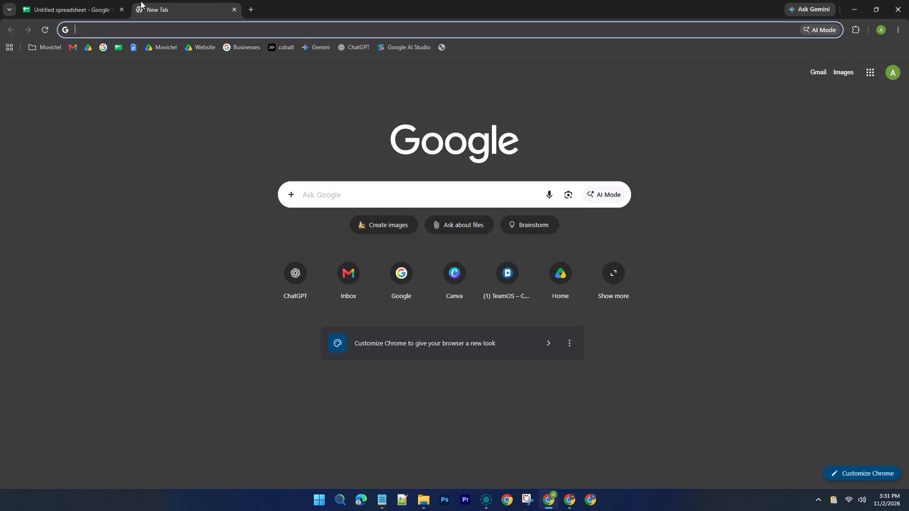
pyautogui.write('can')
pyautogui.press('Return')
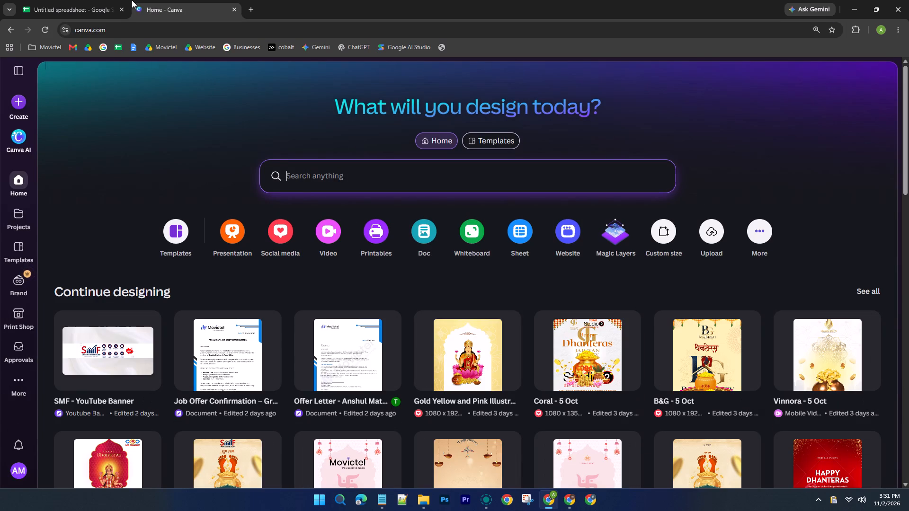
# Search Canva's templates for "dhanteras video" and look through the designs.
pyautogui.click(22, 467)
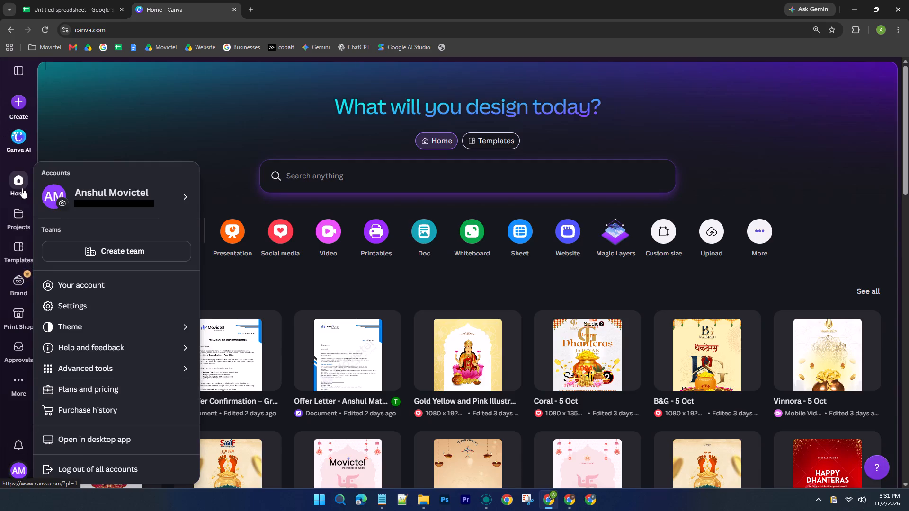
pyautogui.click(17, 251)
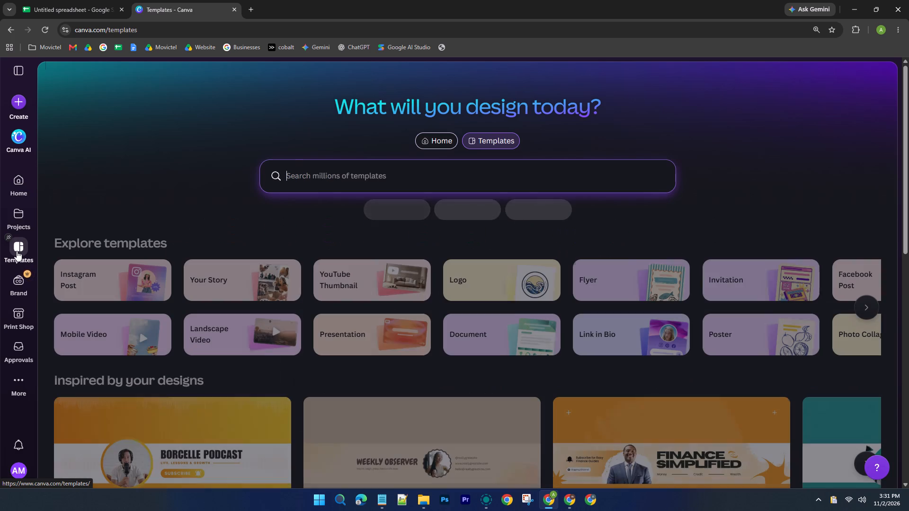
pyautogui.click(319, 168)
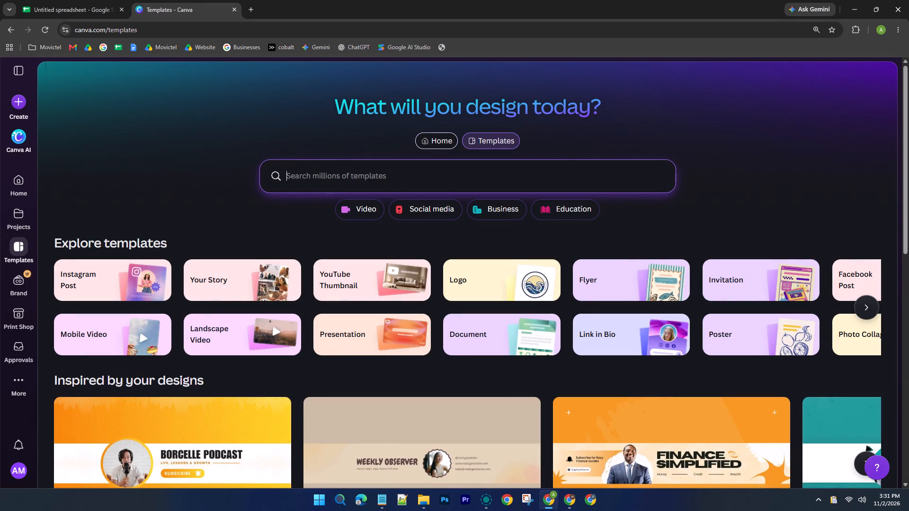
pyautogui.click(319, 168)
pyautogui.write('dhanteras')
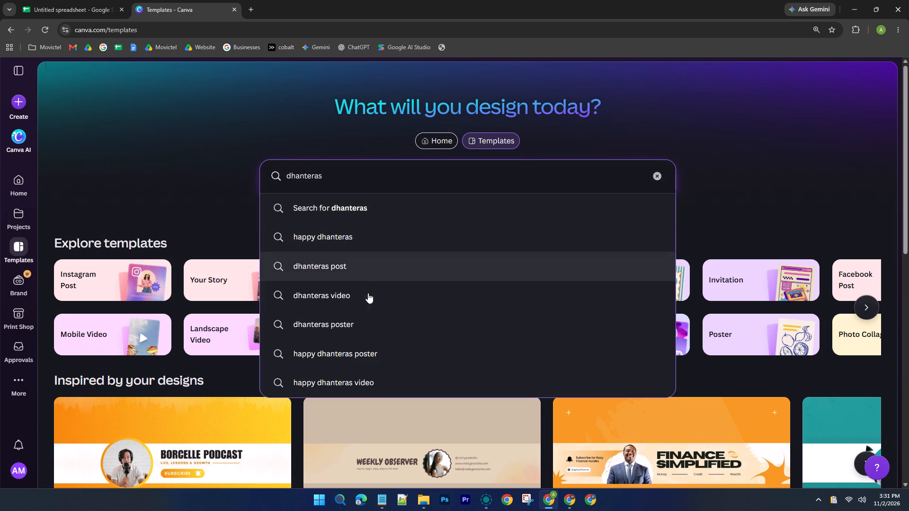
pyautogui.click(368, 293)
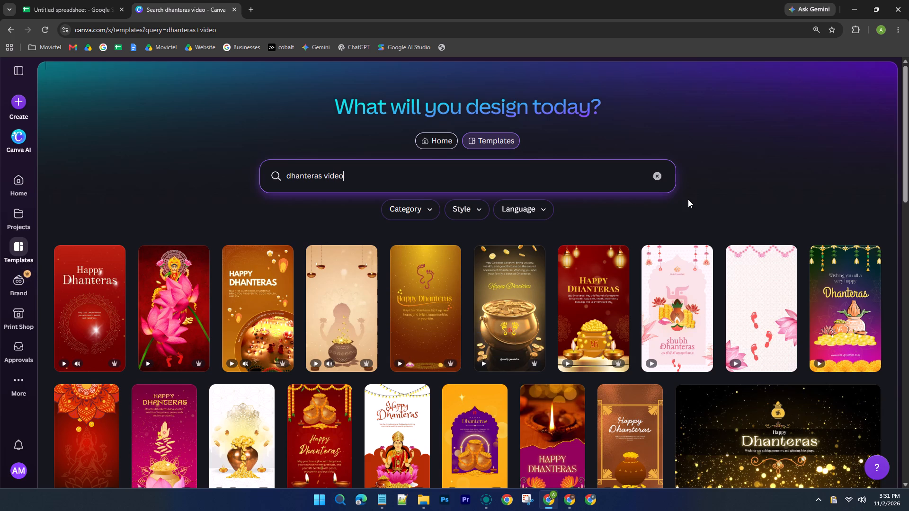
pyautogui.scroll(-4, 619, 176)
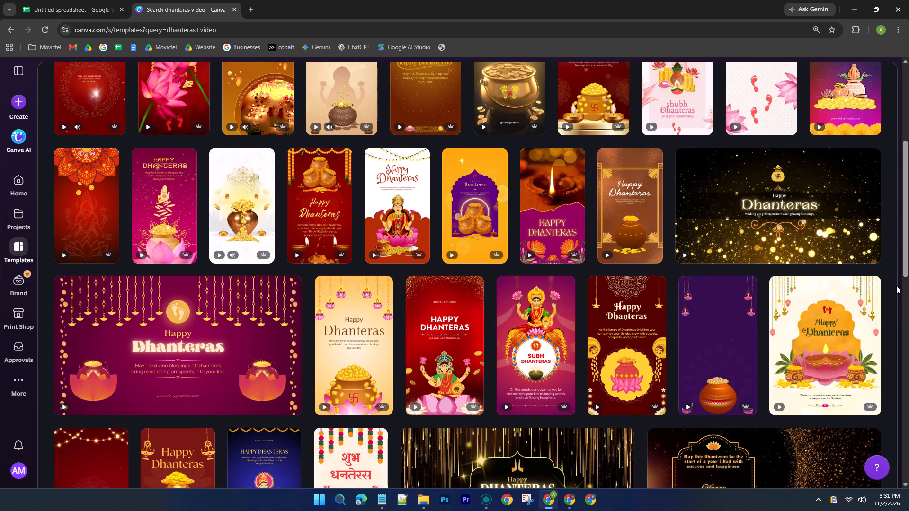
pyautogui.scroll(-1, 896, 286)
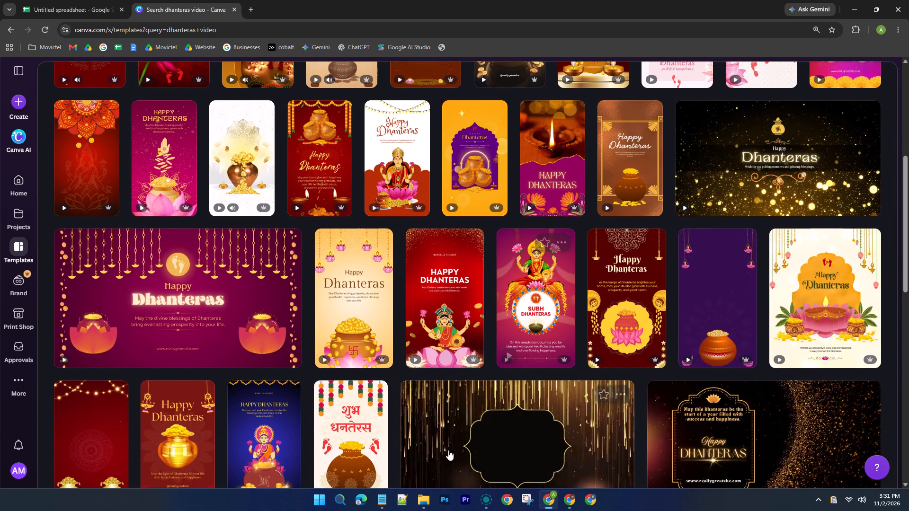
# Switch to File Explorer, return to the Downloads folder and look through its files and folders, back to those from September.
pyautogui.click(427, 501)
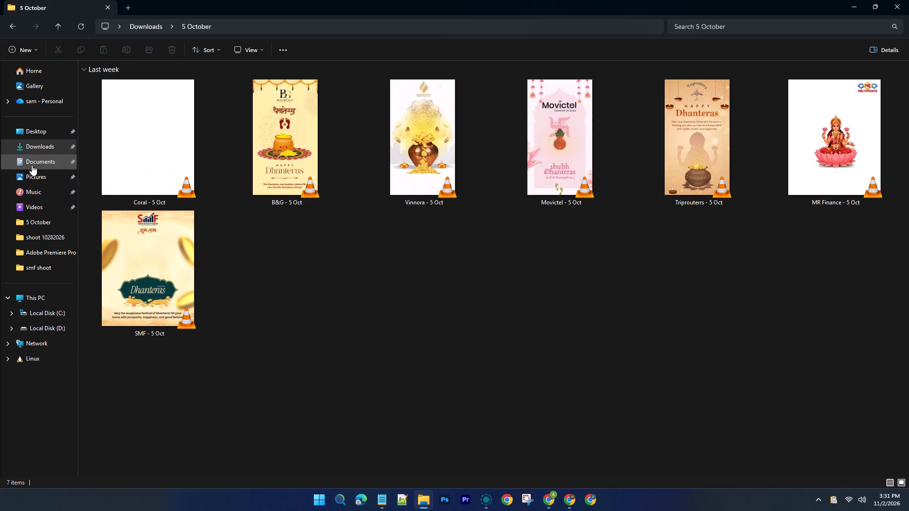
pyautogui.click(37, 149)
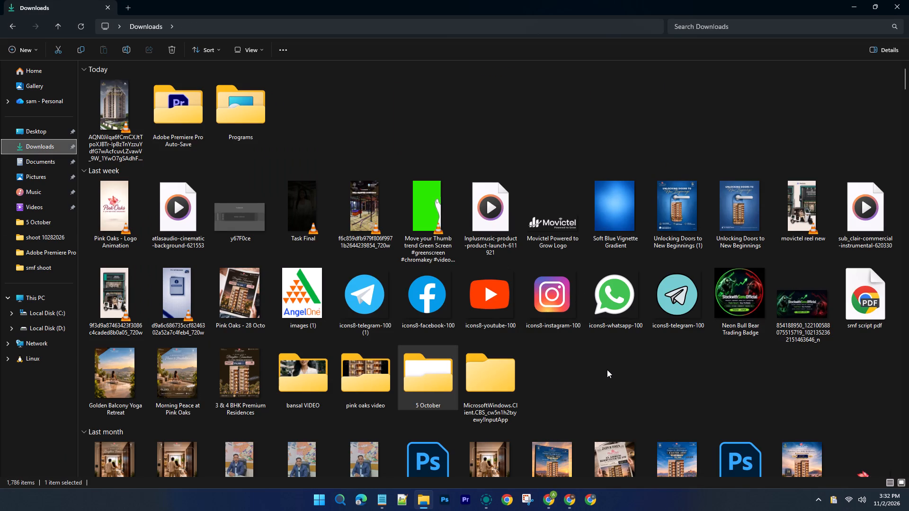
pyautogui.scroll(-3, 607, 370)
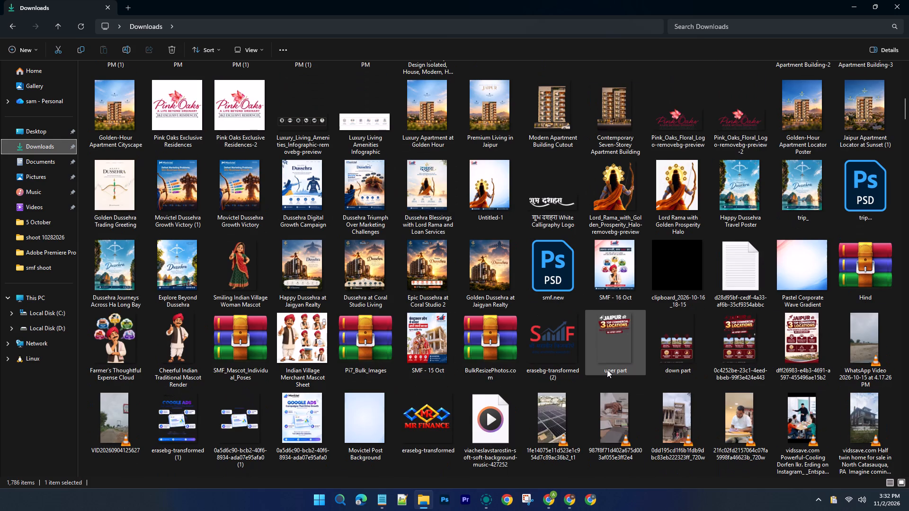
pyautogui.scroll(2, 607, 370)
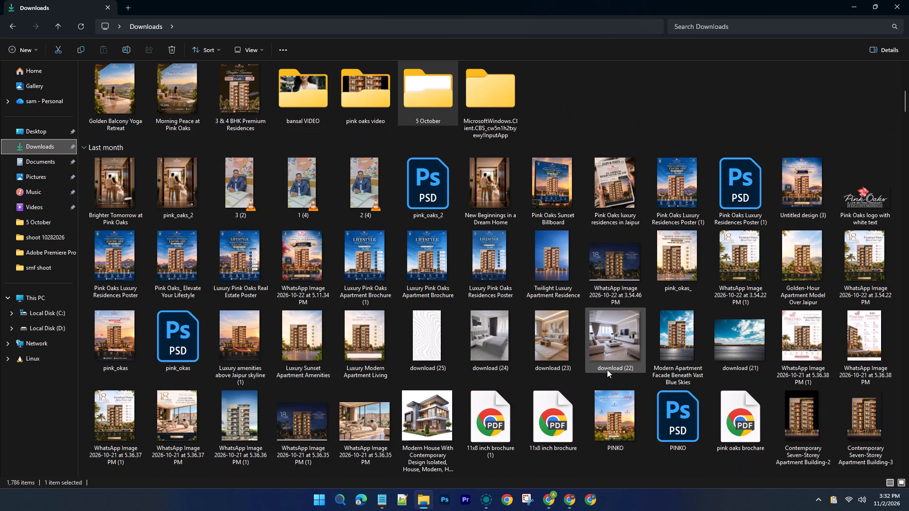
pyautogui.scroll(3, 607, 370)
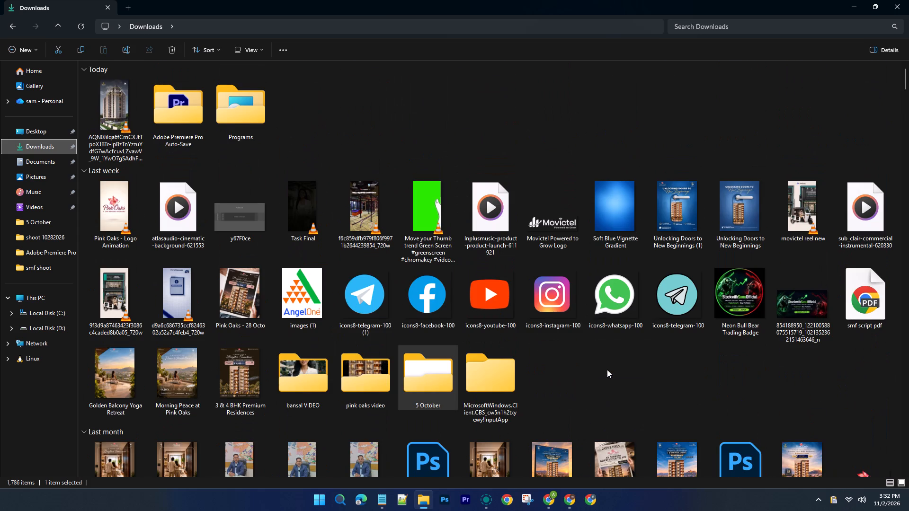
pyautogui.scroll(-3, 607, 370)
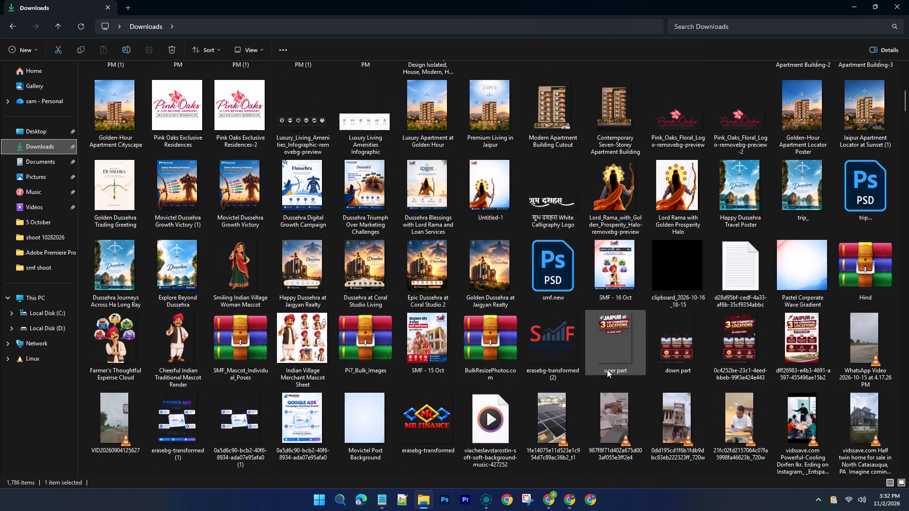
pyautogui.scroll(-1, 607, 370)
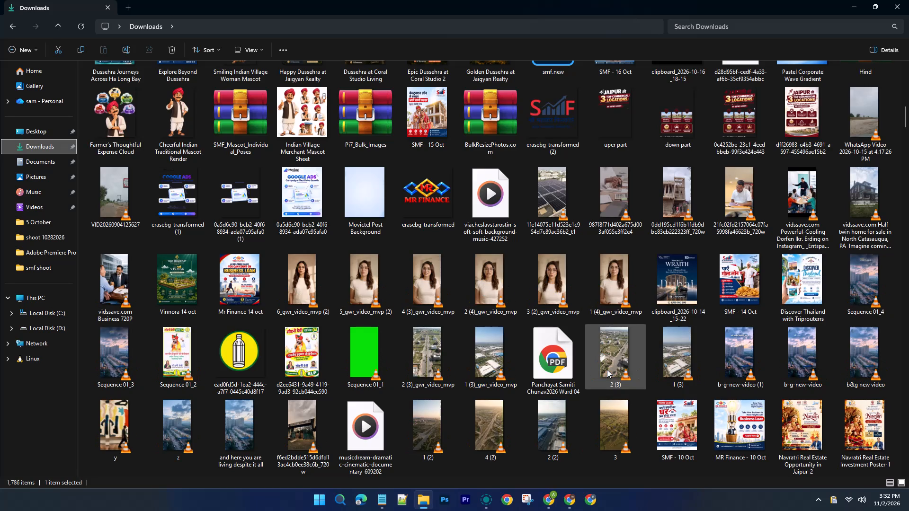
pyautogui.scroll(-1, 607, 370)
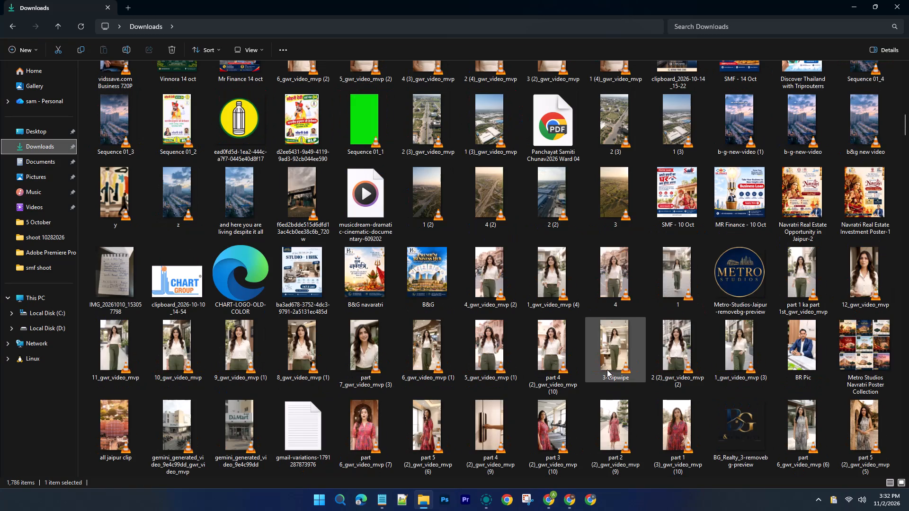
pyautogui.scroll(-2, 607, 370)
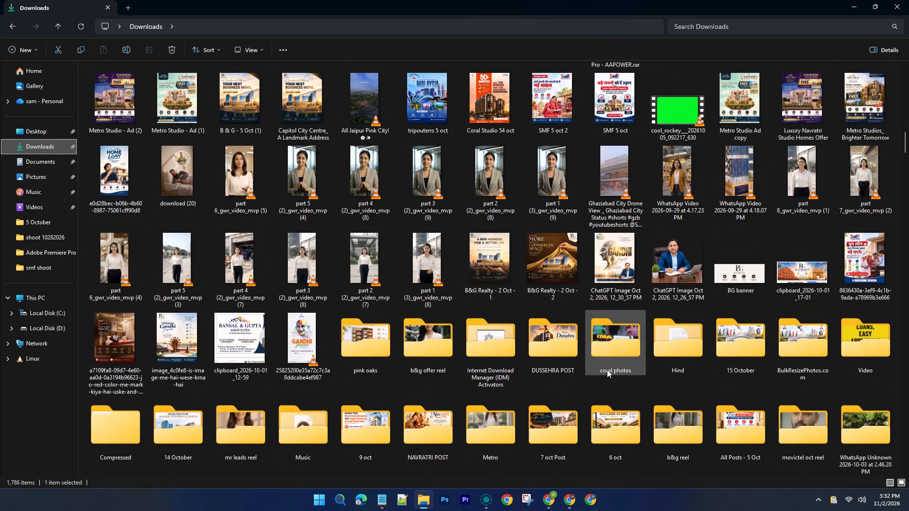
pyautogui.scroll(-2, 607, 370)
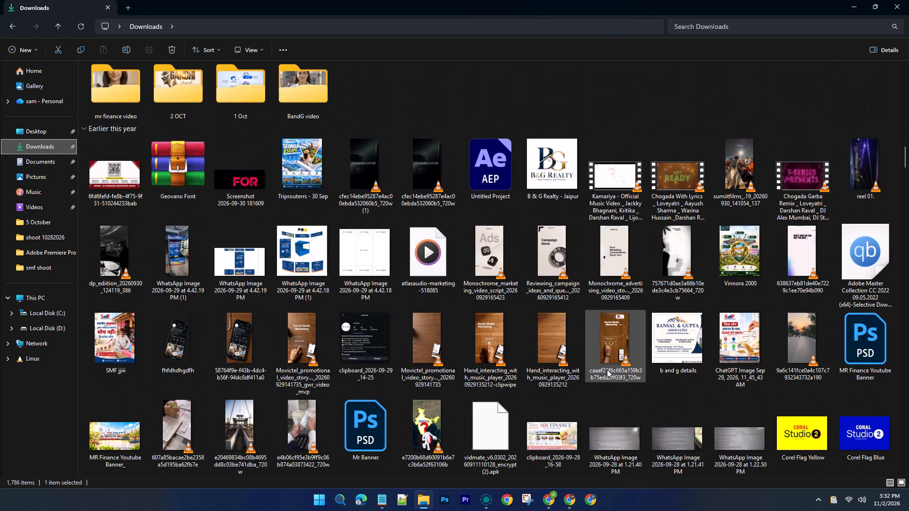
pyautogui.scroll(-1, 607, 370)
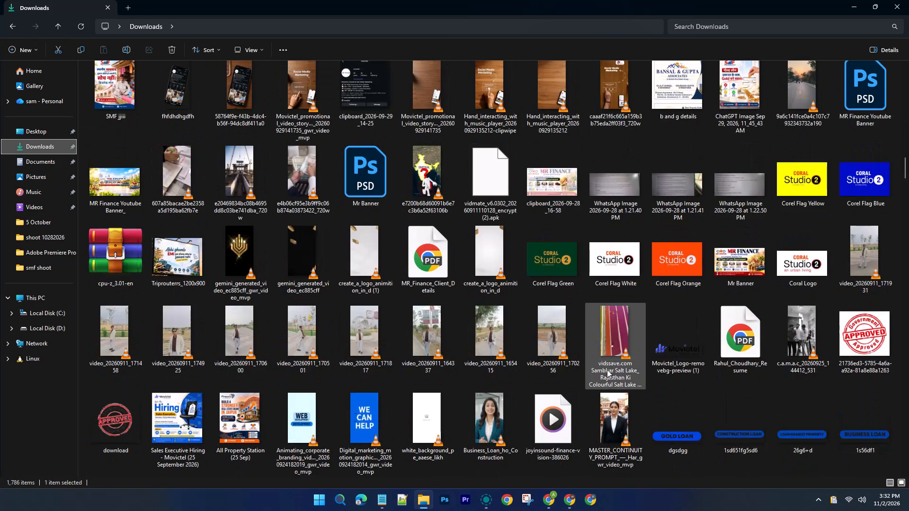
pyautogui.scroll(-1, 607, 370)
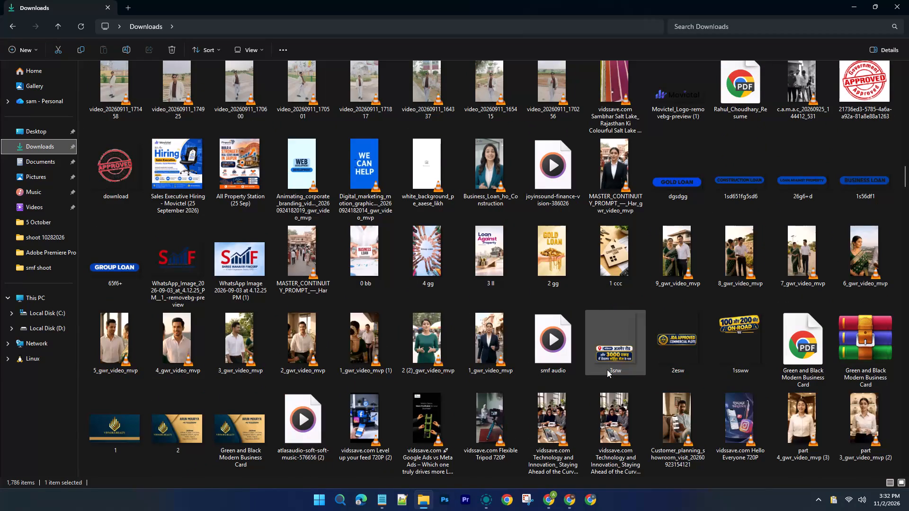
pyautogui.scroll(-1, 607, 370)
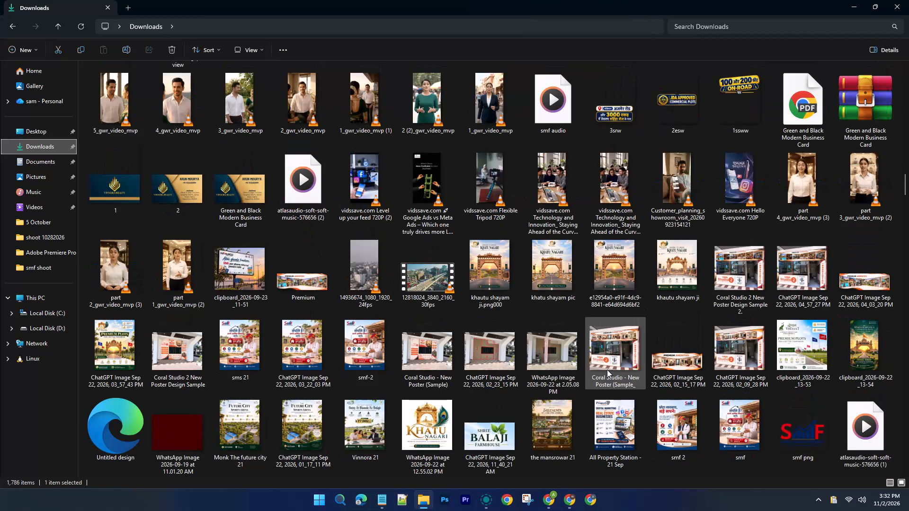
pyautogui.scroll(-1, 607, 370)
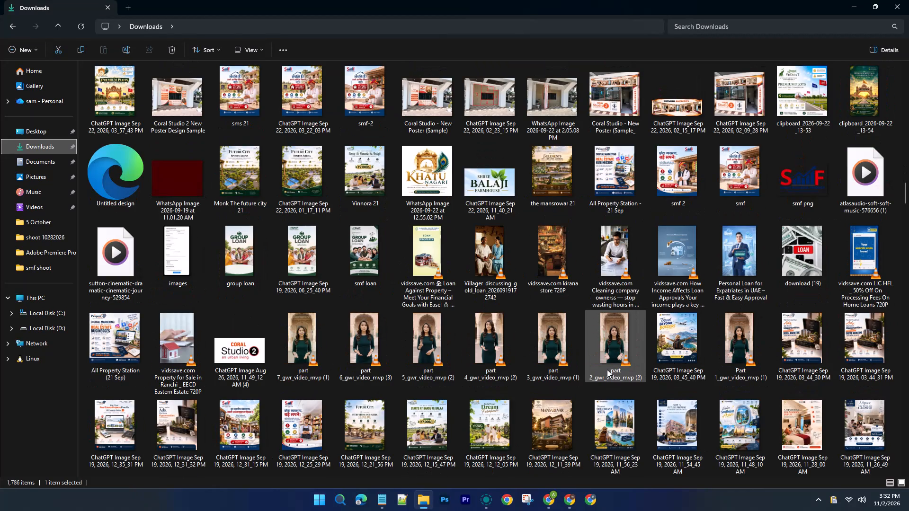
pyautogui.scroll(-1, 607, 370)
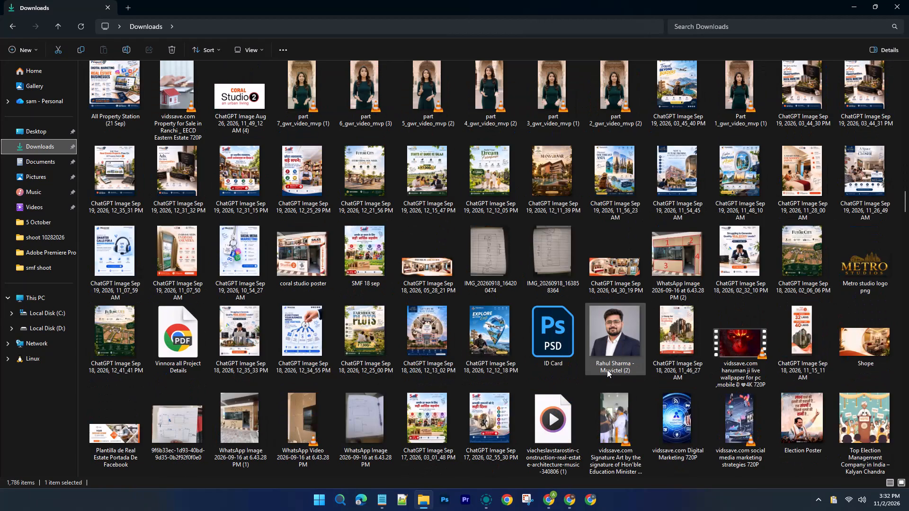
pyautogui.scroll(-1, 607, 370)
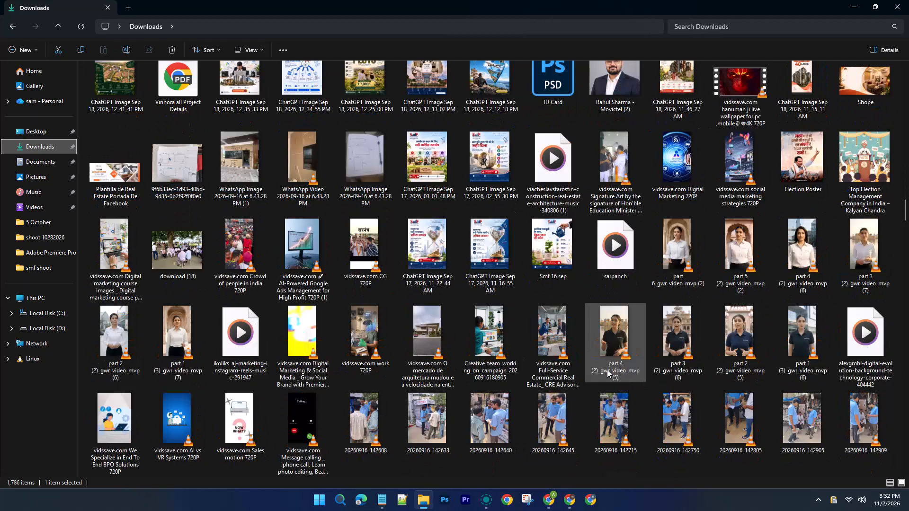
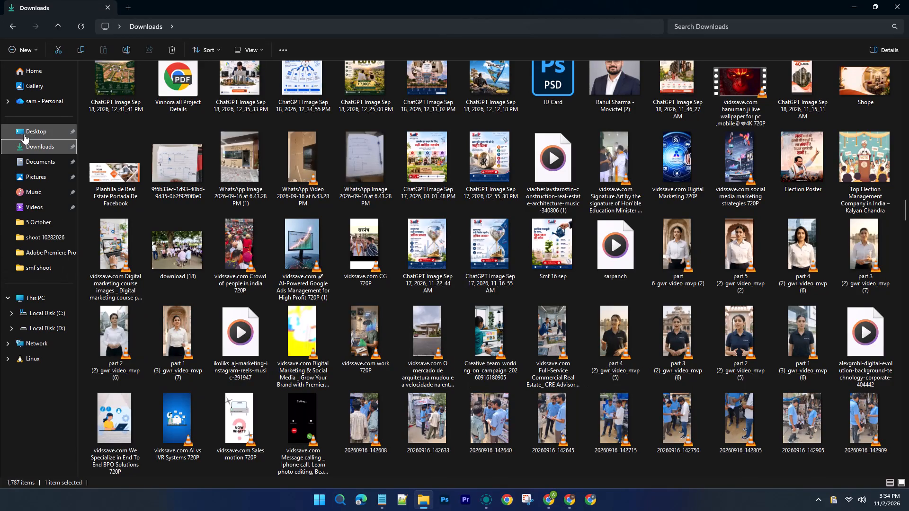
# Find and select the Shree Anantam Luxury Real Estate Logo image among last month's files in the Downloads folder.
pyautogui.click(34, 141)
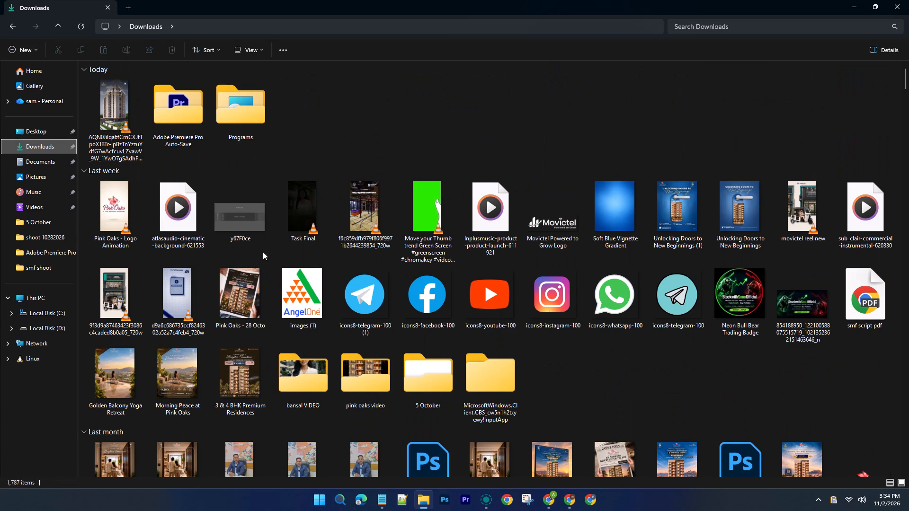
pyautogui.scroll(2, 263, 252)
pyautogui.rightClick(324, 96)
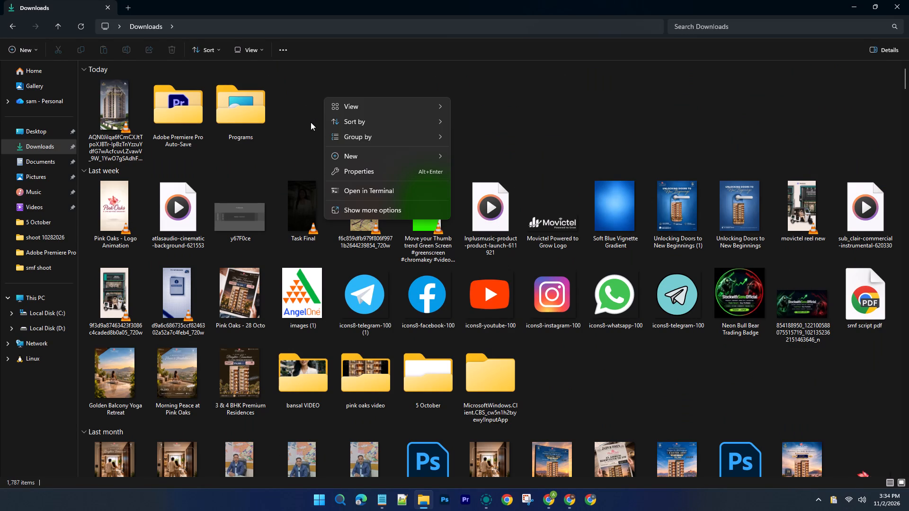
pyautogui.click(279, 288)
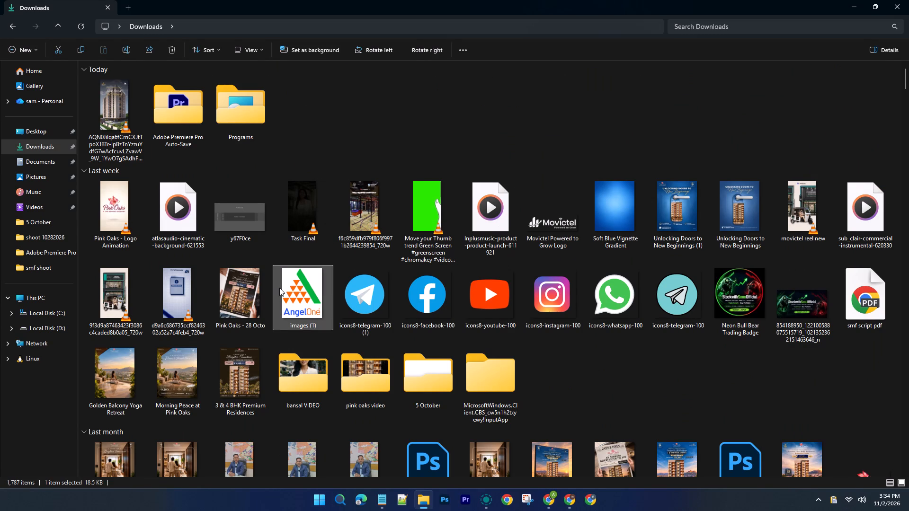
pyautogui.scroll(-2, 279, 288)
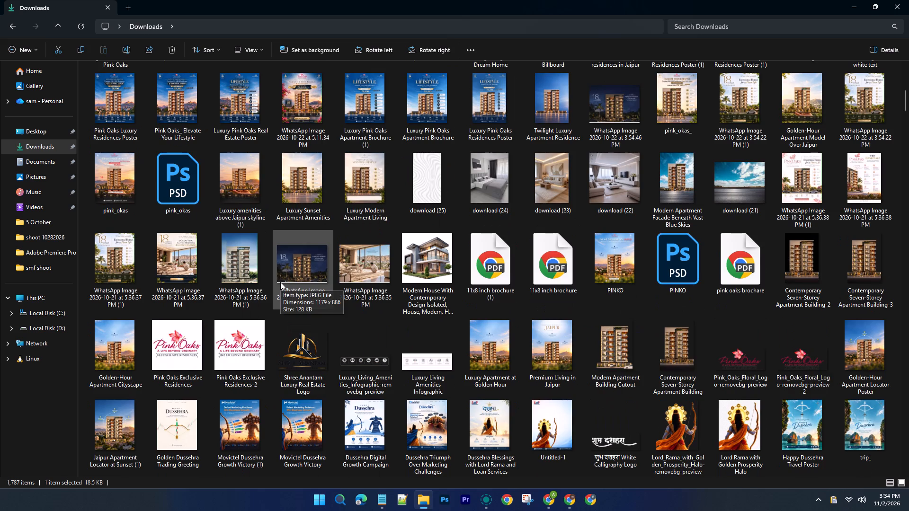
pyautogui.click(297, 344)
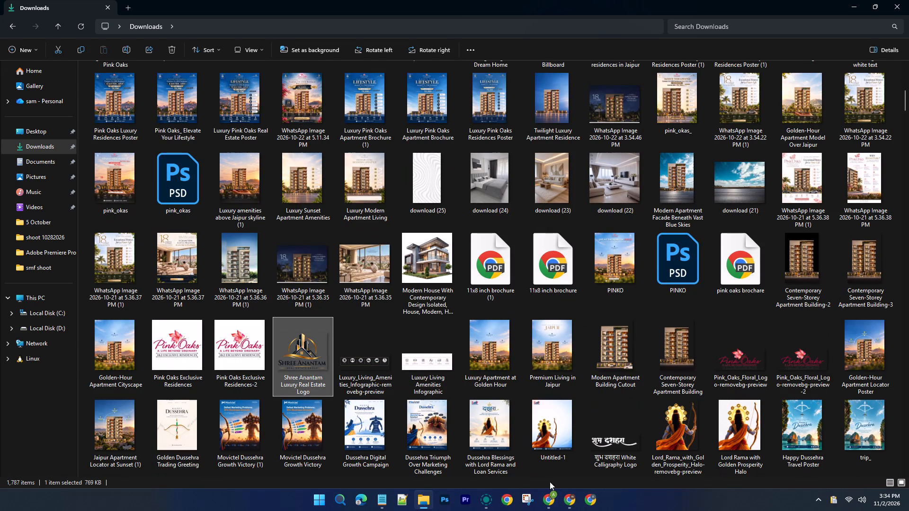
# Add the Shree Anantam logo file from File Explorer to the Happy Dhanteras Instagram post design open in Canva in Chrome.
pyautogui.click(544, 500)
pyautogui.click(544, 500)
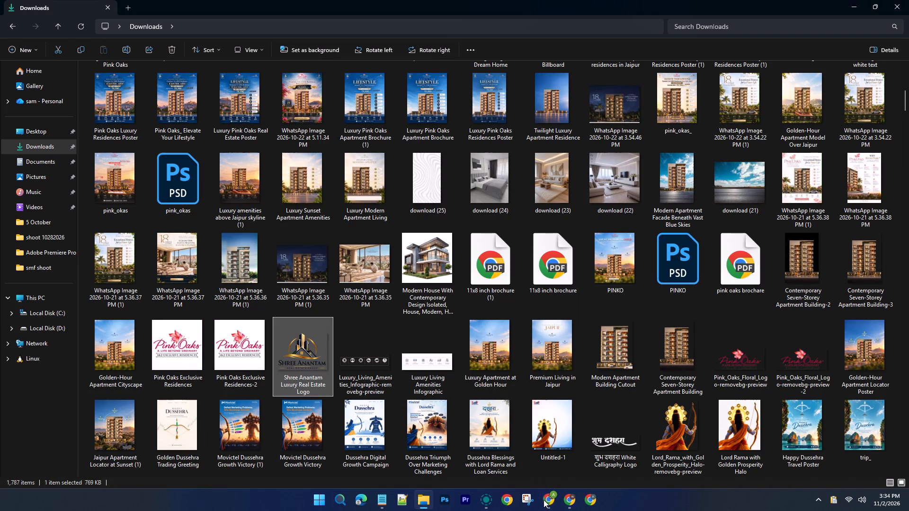
pyautogui.click(544, 500)
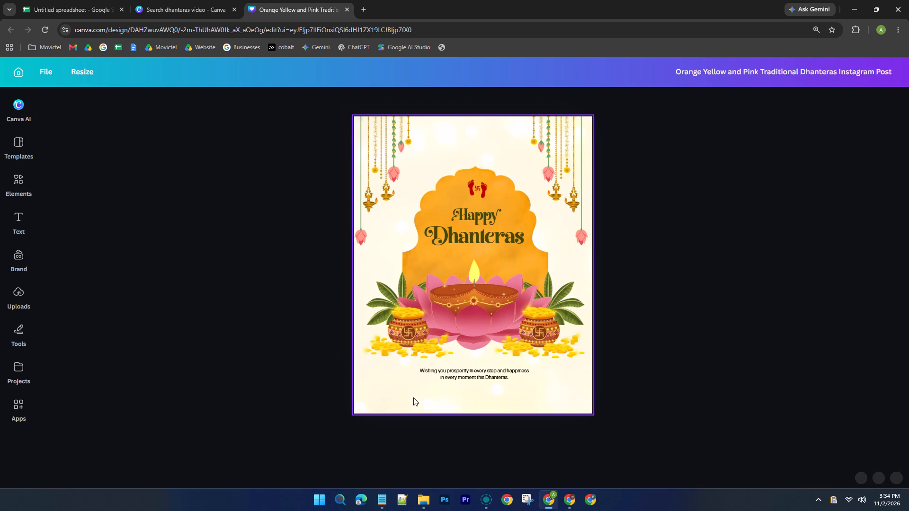
pyautogui.click(423, 506)
pyautogui.moveTo(296, 357); pyautogui.dragTo(352, 376)
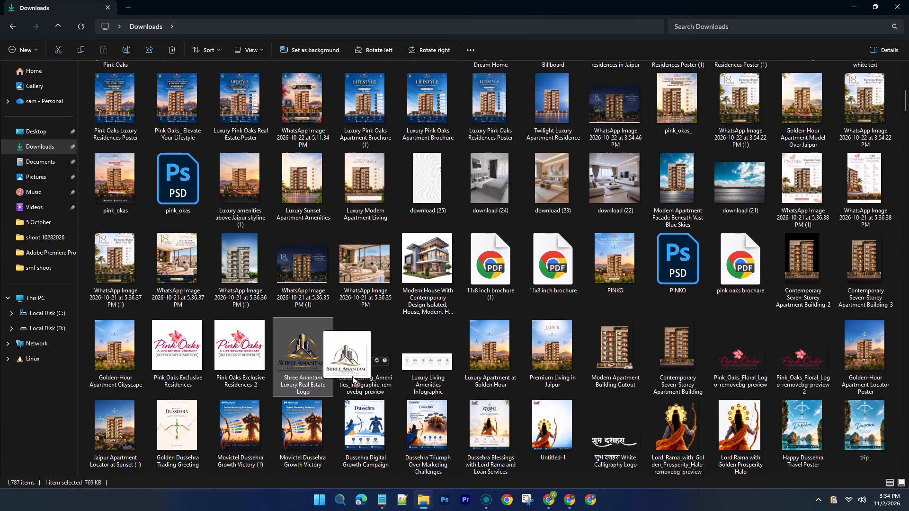
pyautogui.moveTo(352, 376); pyautogui.dragTo(499, 310)
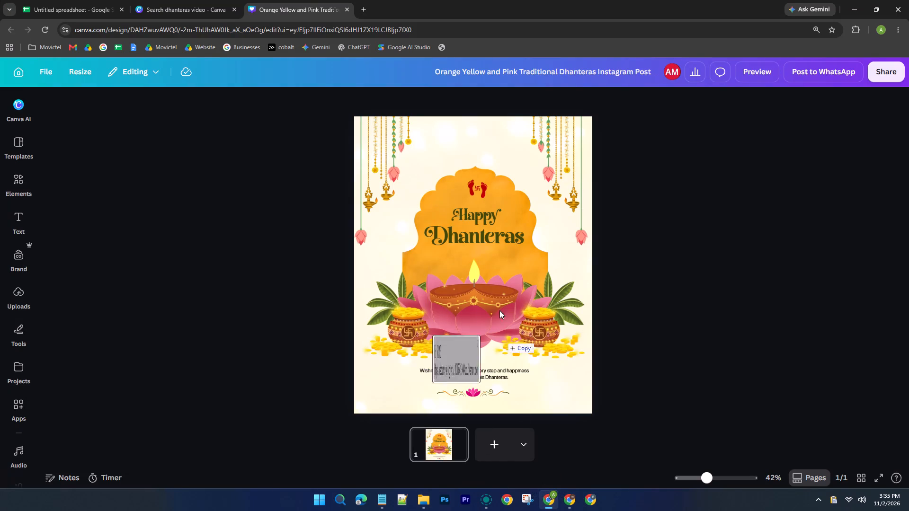
pyautogui.moveTo(499, 310); pyautogui.dragTo(535, 163)
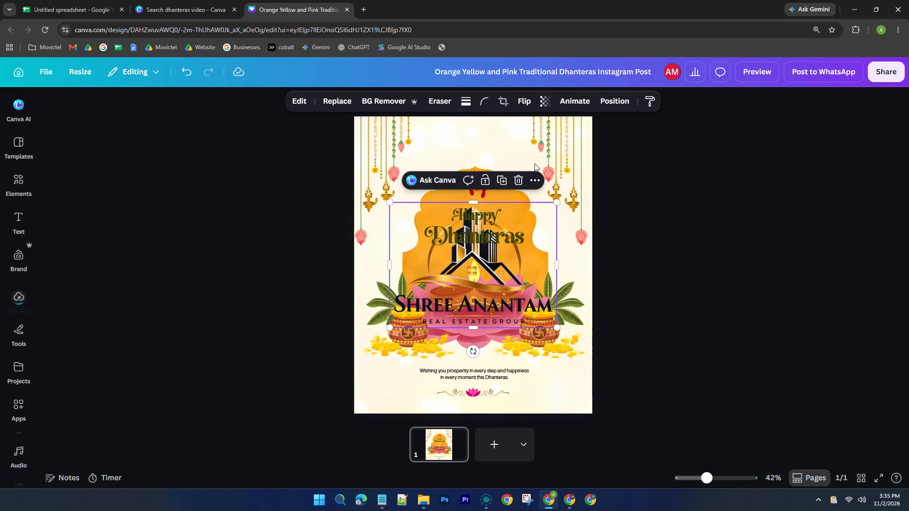
# Shrink the Shree Anantam logo to about a third of the page width and centre it at the page's top edge.
pyautogui.moveTo(555, 204); pyautogui.dragTo(495, 284)
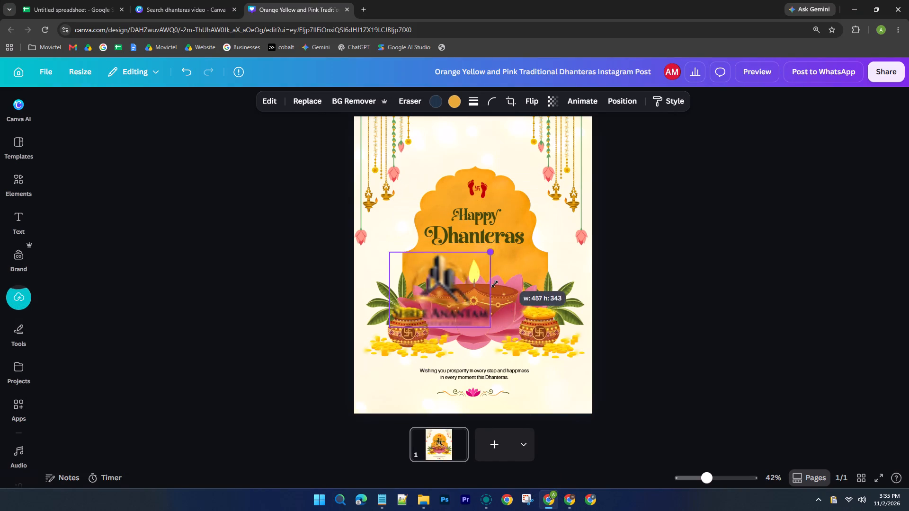
pyautogui.moveTo(495, 284); pyautogui.dragTo(485, 293)
pyautogui.moveTo(431, 307); pyautogui.dragTo(470, 162)
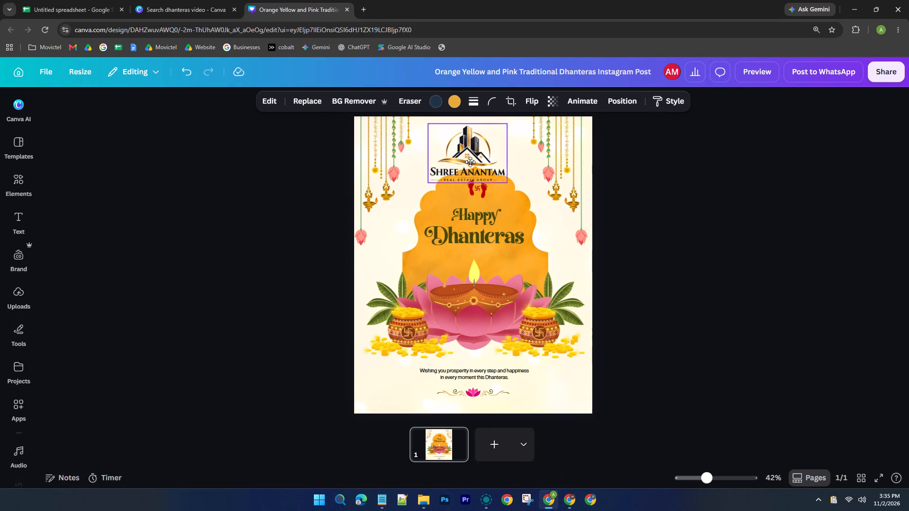
pyautogui.moveTo(470, 162); pyautogui.dragTo(476, 156)
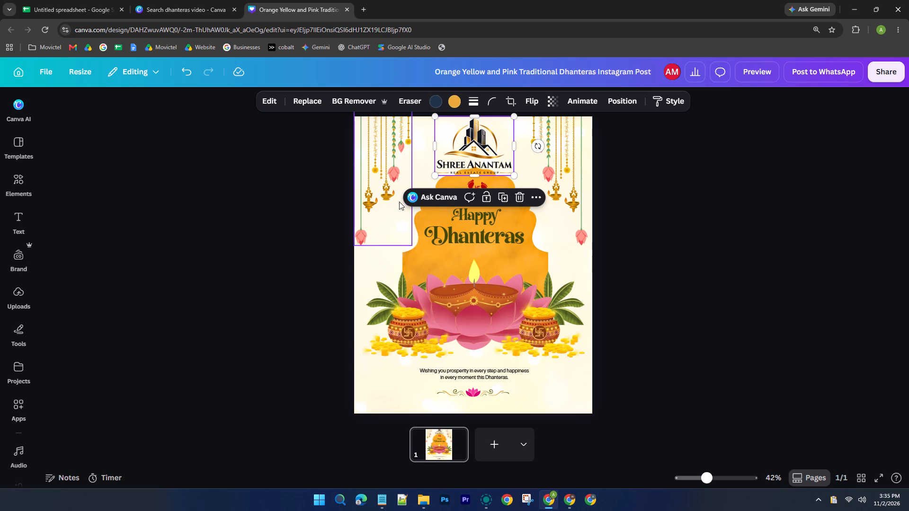
# Undo the placement of the Shree Anantam logo until it is removed from the Dhanteras design.
pyautogui.hotkey('ctrl', 'z')
pyautogui.click(606, 269)
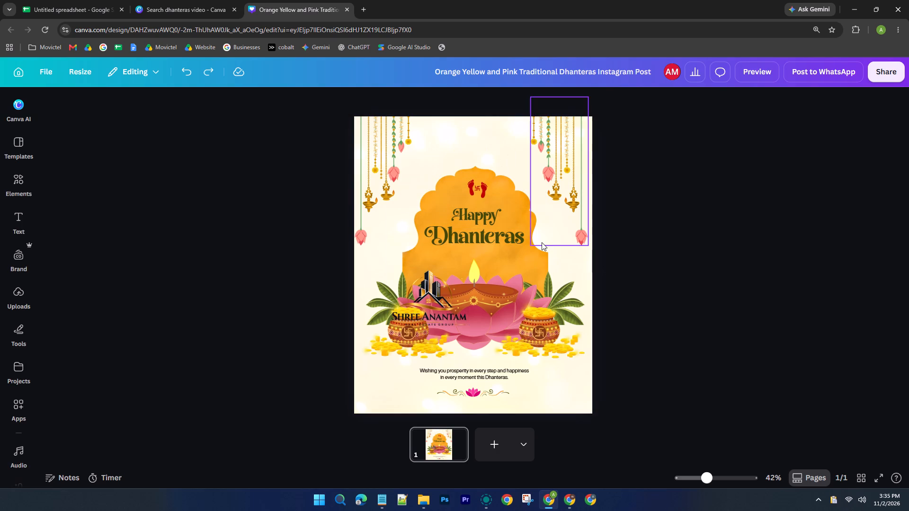
pyautogui.hotkey('ctrl', 'z')
pyautogui.hotkey('ctrl', 'z')
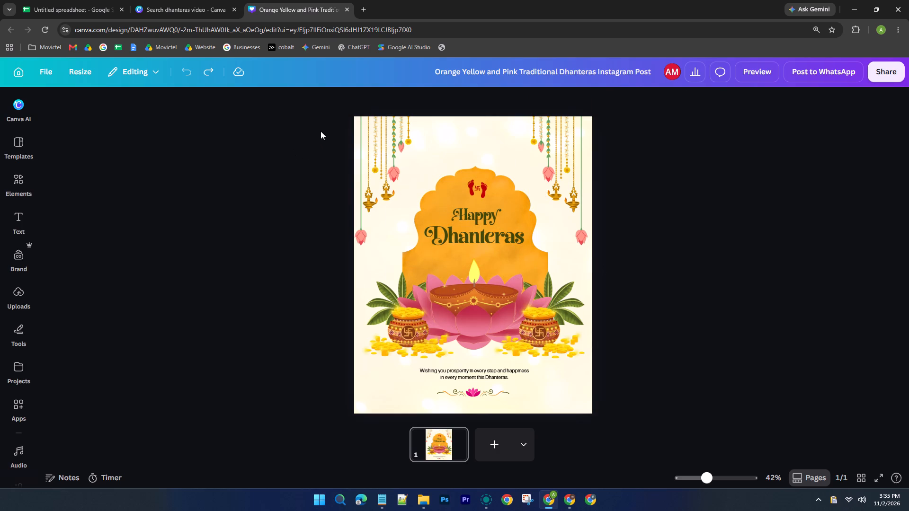
# Shift the arch and diya artwork, footprints and "Happy Dhanteras" text together slightly downward, keeping them horizontally centred on the page.
pyautogui.moveTo(318, 138); pyautogui.dragTo(703, 350)
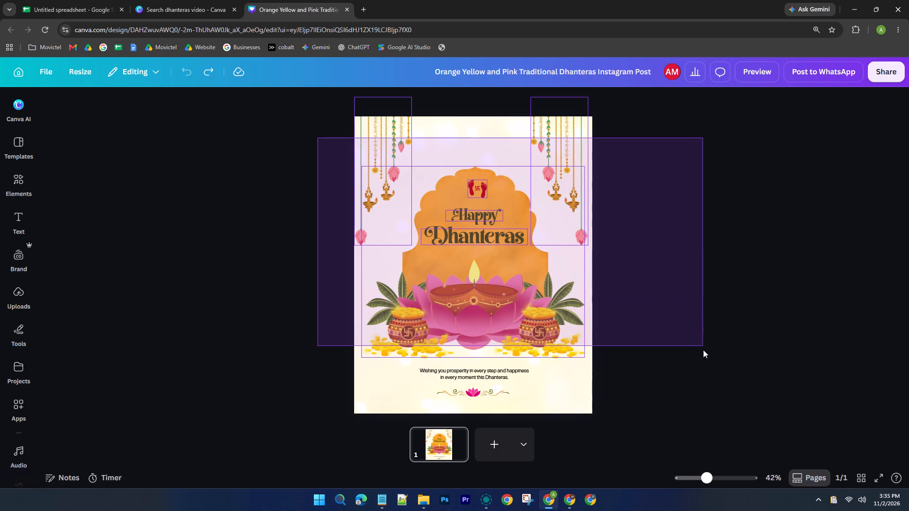
pyautogui.moveTo(703, 350); pyautogui.dragTo(704, 355)
pyautogui.click(705, 355)
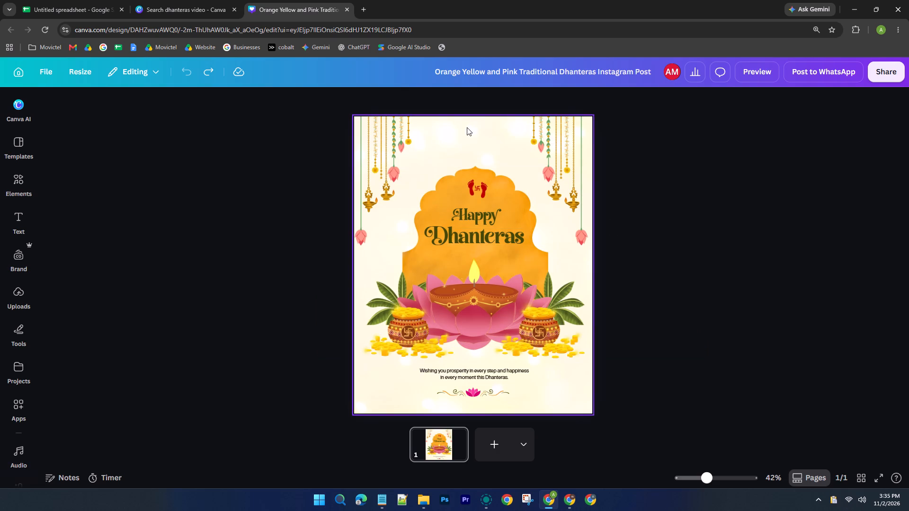
pyautogui.moveTo(468, 129); pyautogui.dragTo(468, 376)
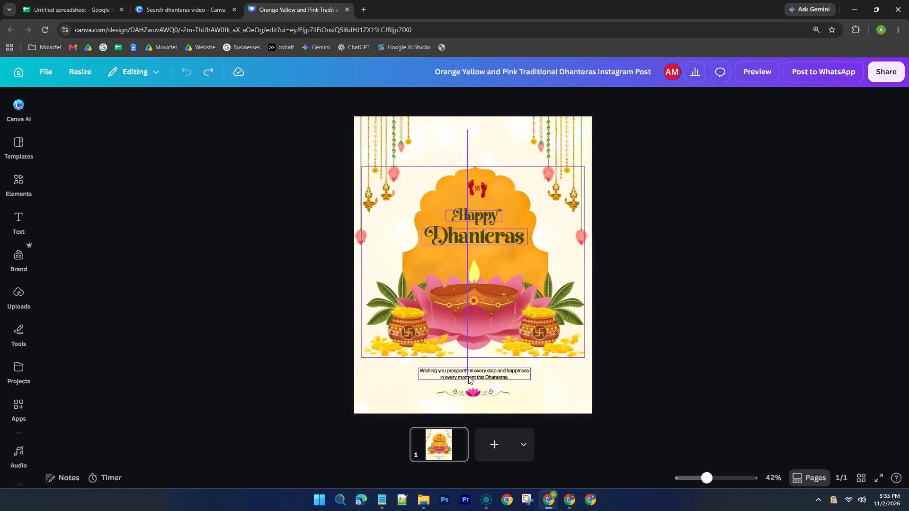
pyautogui.moveTo(468, 376); pyautogui.dragTo(485, 361)
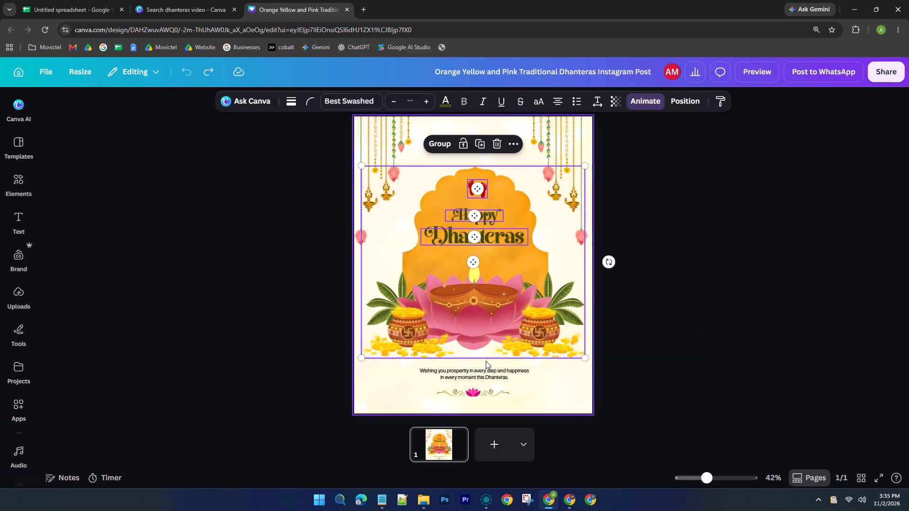
pyautogui.keyDown('ctrl'); pyautogui.moveTo(306, 303); pyautogui.dragTo(719, 313); pyautogui.keyUp('ctrl')
pyautogui.moveTo(530, 302); pyautogui.dragTo(530, 308)
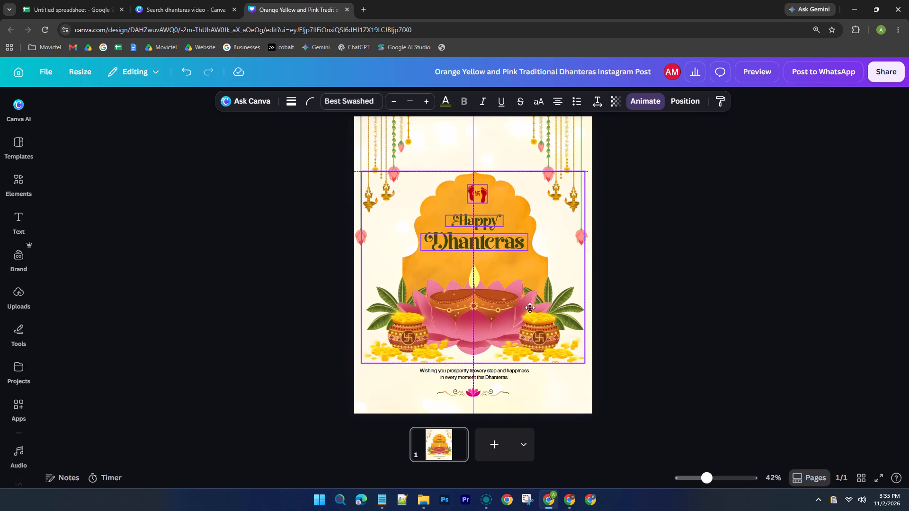
pyautogui.moveTo(530, 308); pyautogui.dragTo(530, 308)
pyautogui.click(704, 228)
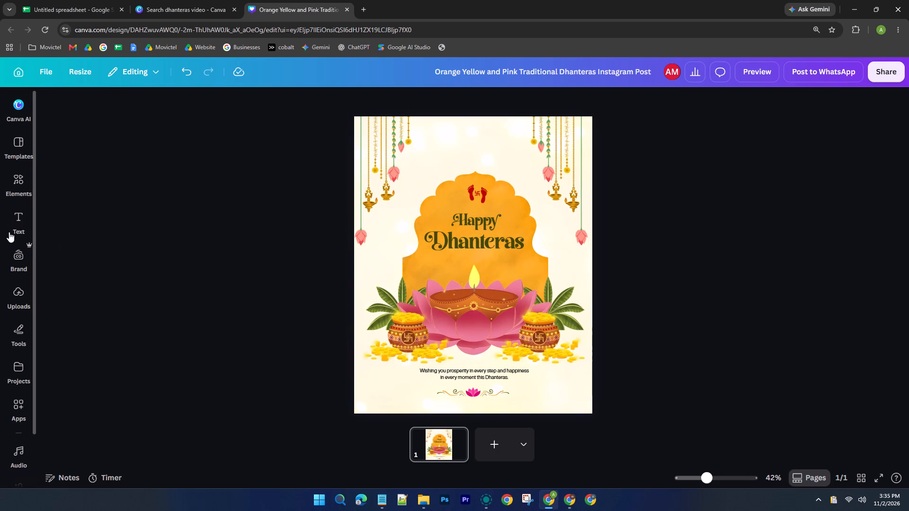
# Add the Shree Anantam logo from the uploaded images, shrink it and centre it at the top of the page above the arch.
pyautogui.click(11, 294)
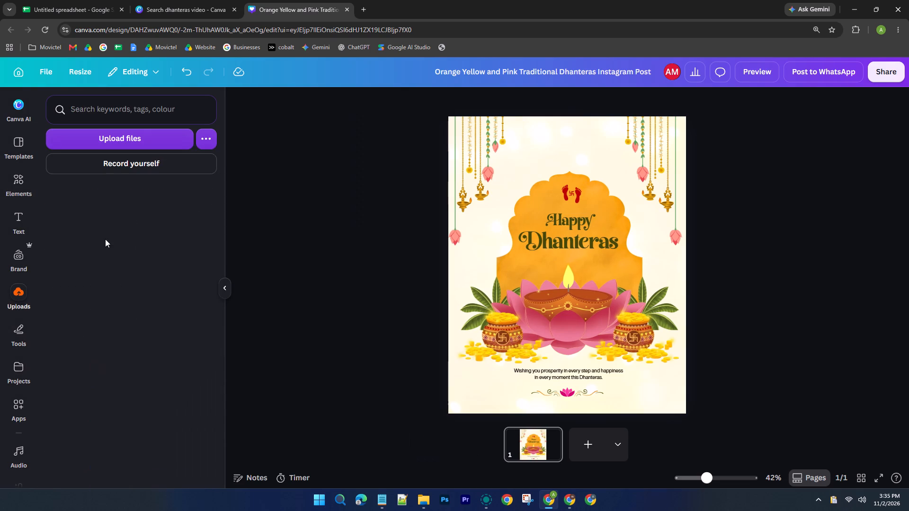
pyautogui.click(87, 244)
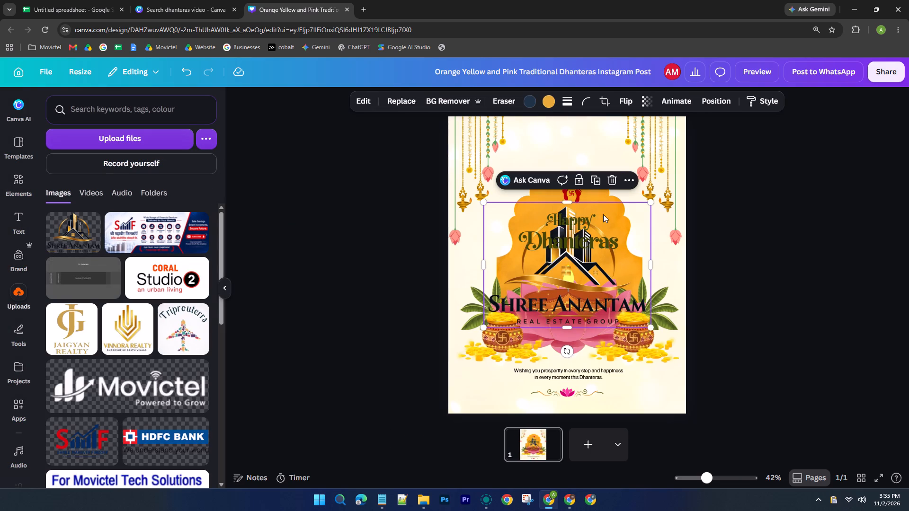
pyautogui.moveTo(633, 210); pyautogui.dragTo(623, 152)
pyautogui.moveTo(638, 144); pyautogui.dragTo(571, 213)
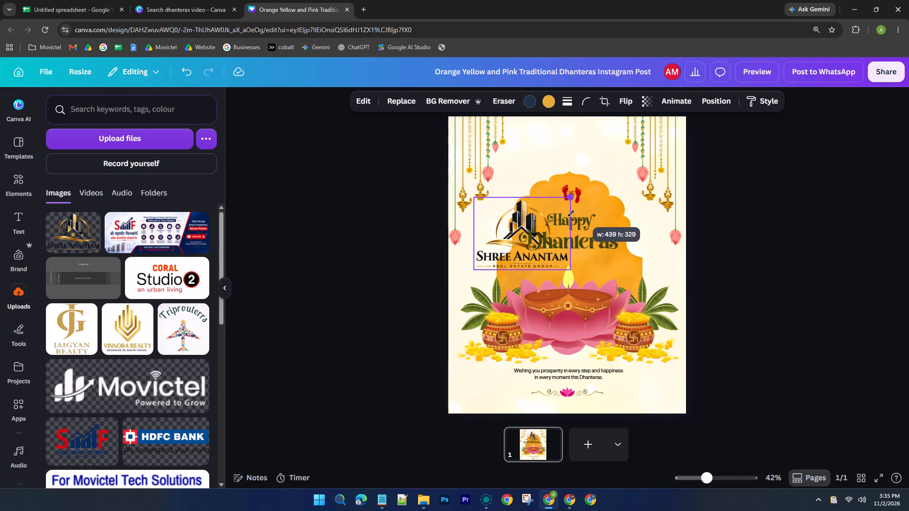
pyautogui.moveTo(571, 213); pyautogui.dragTo(541, 242)
pyautogui.moveTo(501, 253); pyautogui.dragTo(561, 150)
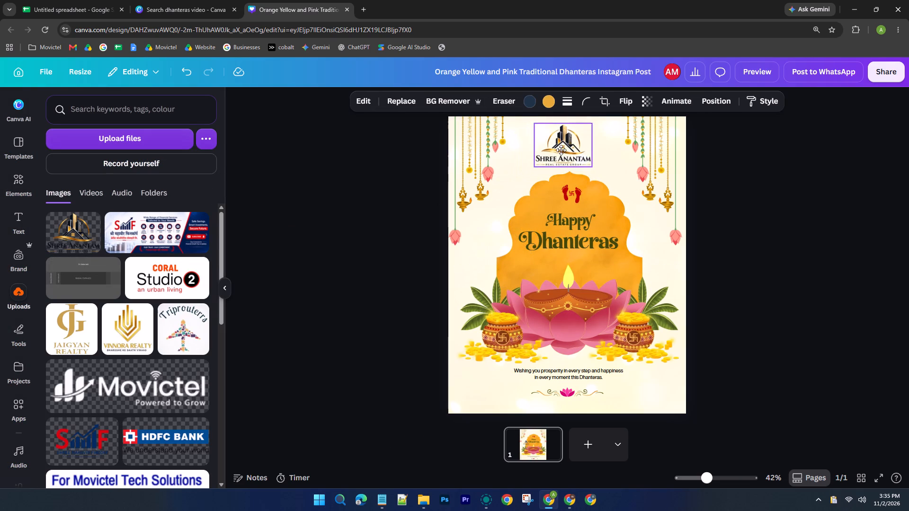
pyautogui.moveTo(561, 150); pyautogui.dragTo(570, 149)
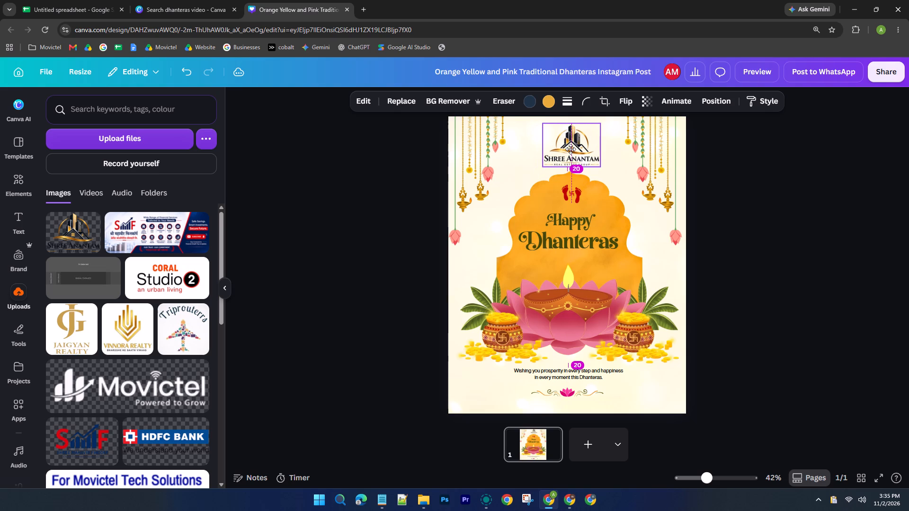
pyautogui.moveTo(570, 149); pyautogui.dragTo(570, 147)
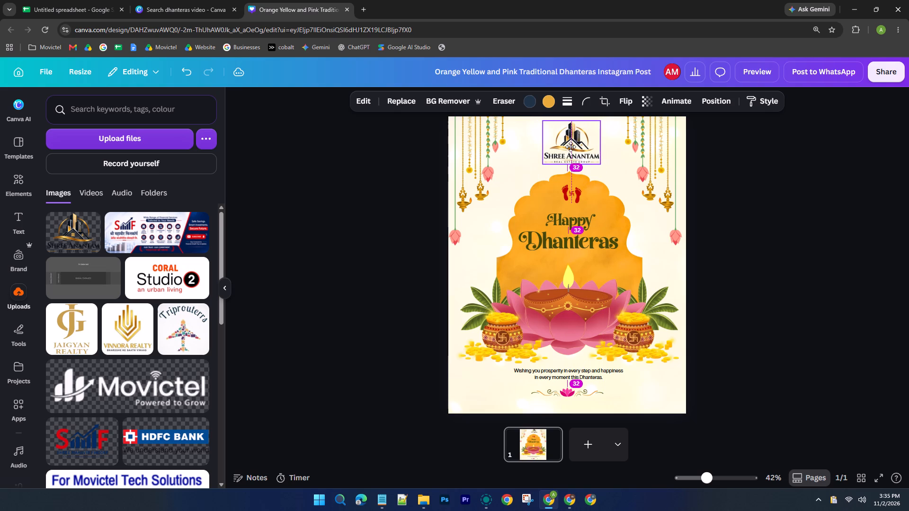
pyautogui.moveTo(570, 147); pyautogui.dragTo(569, 145)
pyautogui.click(834, 217)
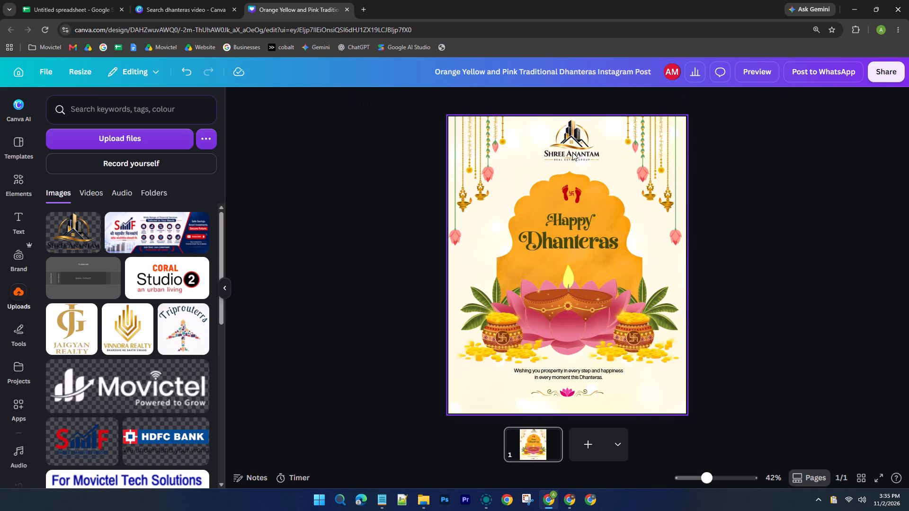
# Enlarge the Shree Anantam logo slightly, recentre it and nudge it down between the page's top edge and the arch.
pyautogui.click(572, 152)
pyautogui.moveTo(601, 163); pyautogui.dragTo(606, 166)
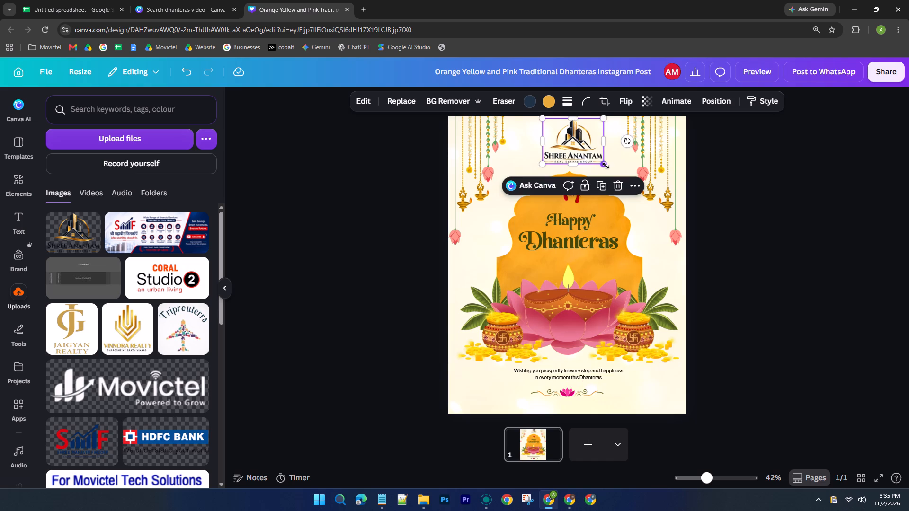
pyautogui.click(582, 141)
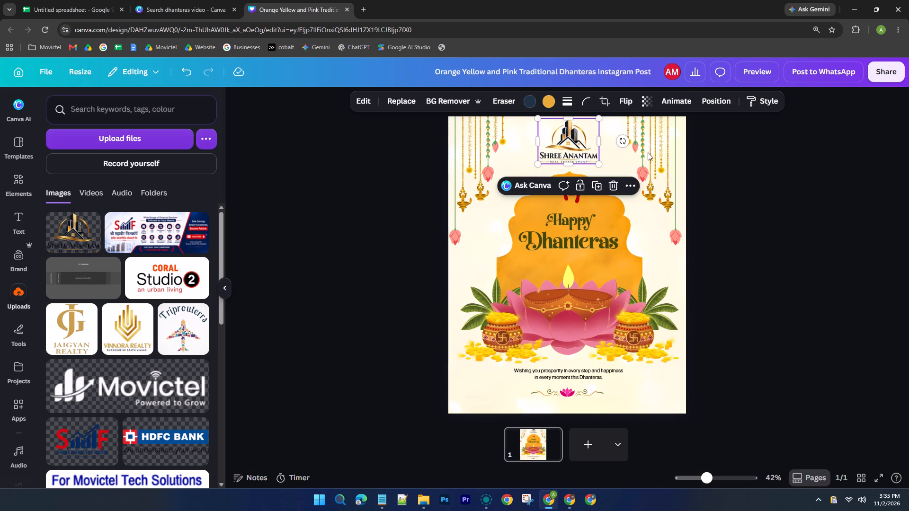
pyautogui.click(782, 170)
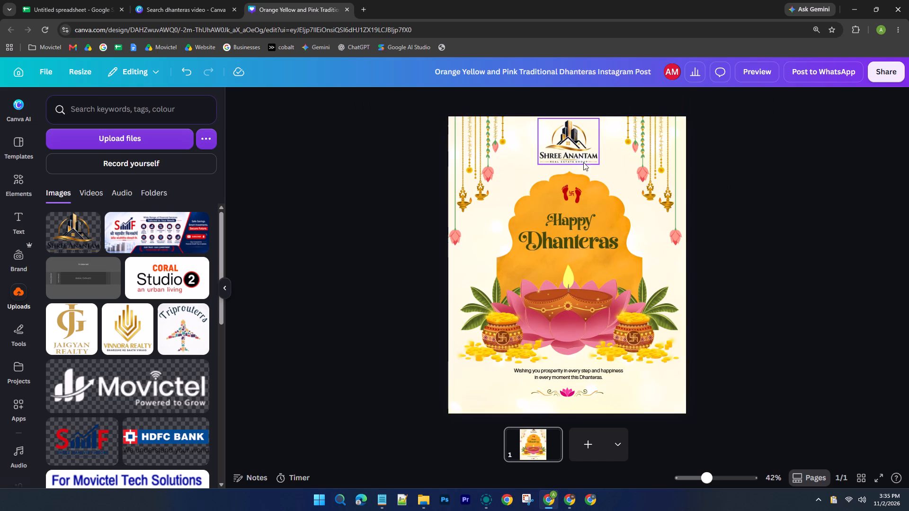
pyautogui.click(561, 151)
pyautogui.keyDown('ctrl'); pyautogui.scroll(5, 561, 151); pyautogui.keyUp('ctrl')
pyautogui.scroll(3, 588, 172)
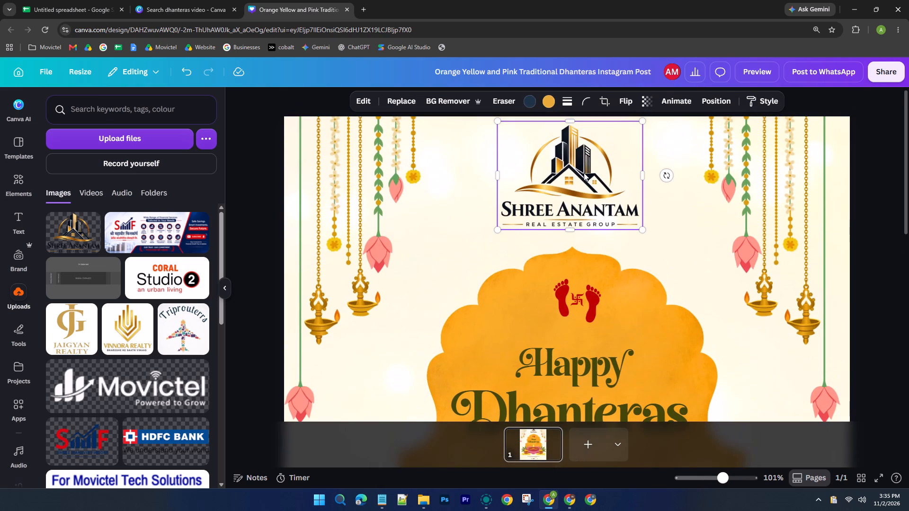
pyautogui.click(582, 173)
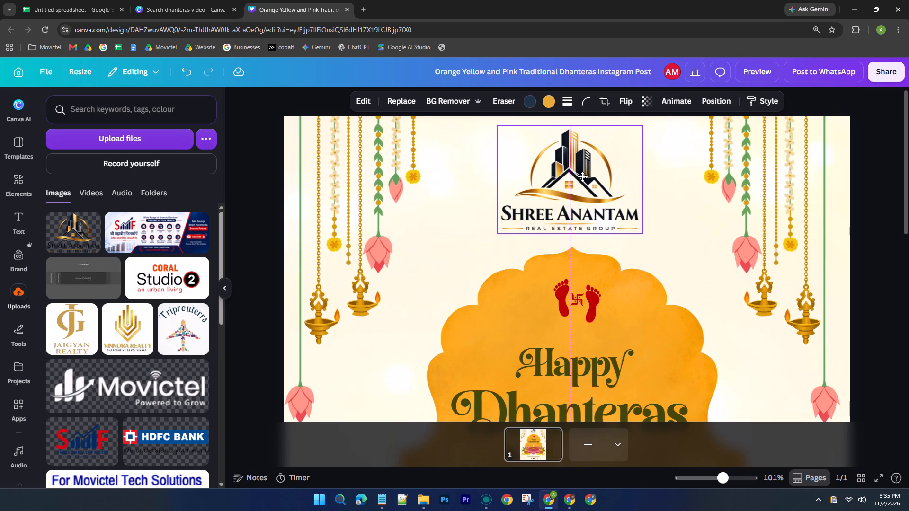
pyautogui.click(669, 183)
pyautogui.keyDown('ctrl'); pyautogui.scroll(-6, 669, 183); pyautogui.keyUp('ctrl')
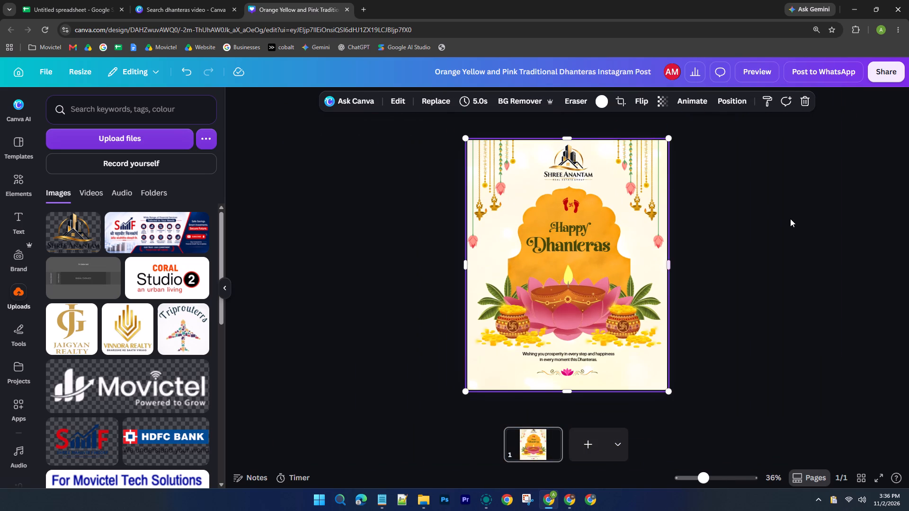
pyautogui.click(790, 219)
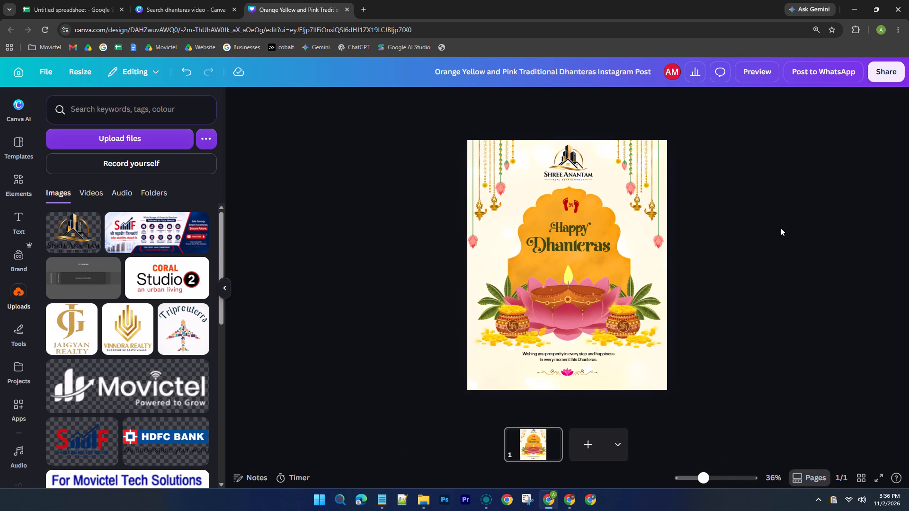
# Enlarge "Happy" and "Dhanteras" together to font sizes of about 44.1 and 63.8 and centre them on the arch.
pyautogui.click(561, 229)
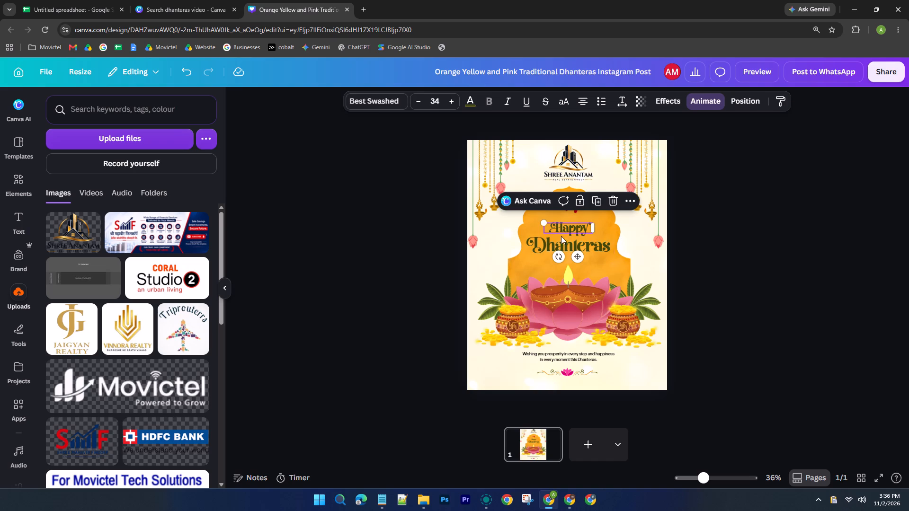
pyautogui.keyDown('shift'); pyautogui.click(562, 244); pyautogui.keyUp('shift')
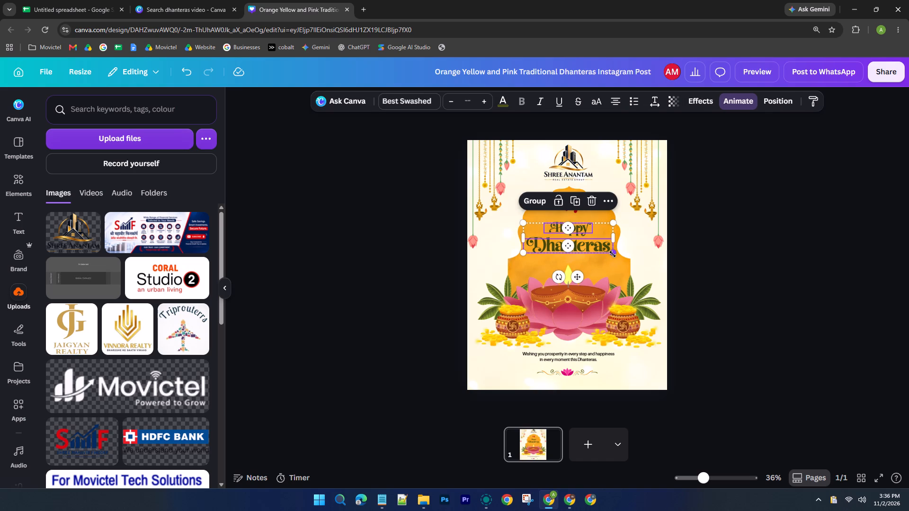
pyautogui.moveTo(613, 254); pyautogui.dragTo(630, 267)
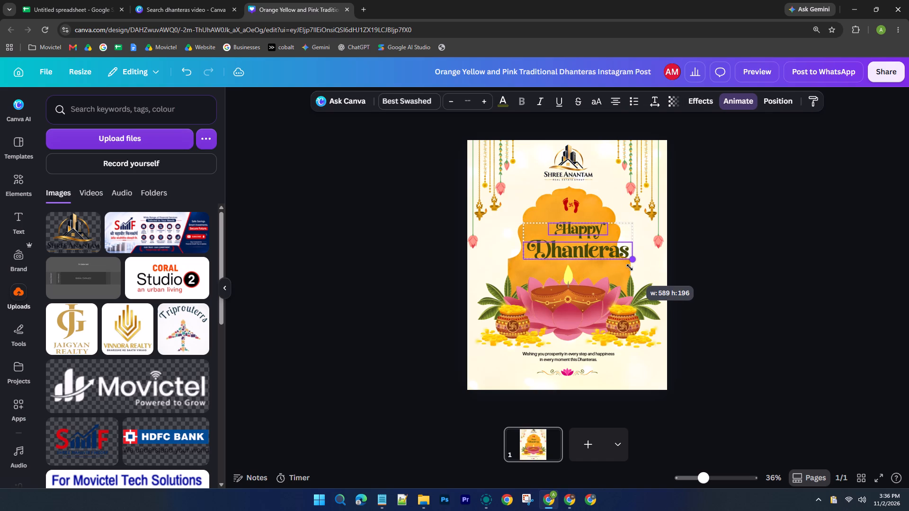
pyautogui.moveTo(630, 267); pyautogui.dragTo(634, 271)
pyautogui.moveTo(599, 254); pyautogui.dragTo(591, 254)
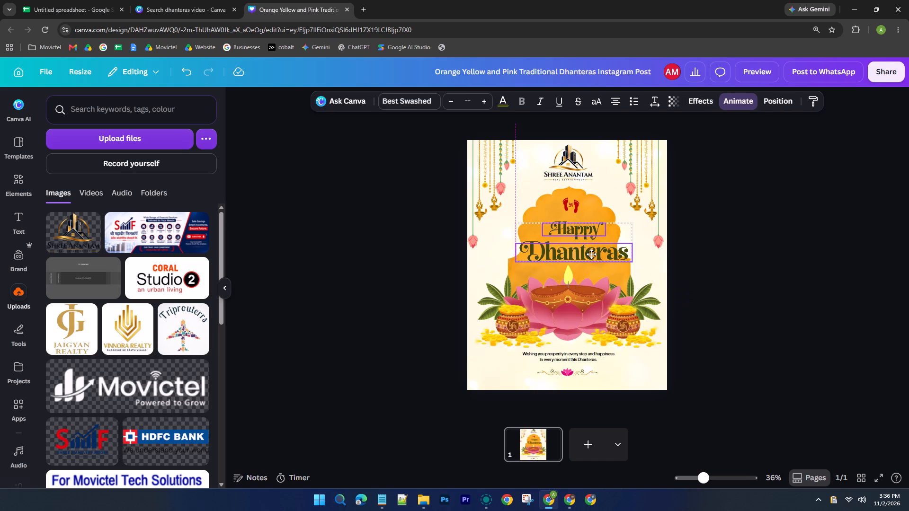
pyautogui.moveTo(591, 254); pyautogui.dragTo(587, 252)
pyautogui.click(835, 220)
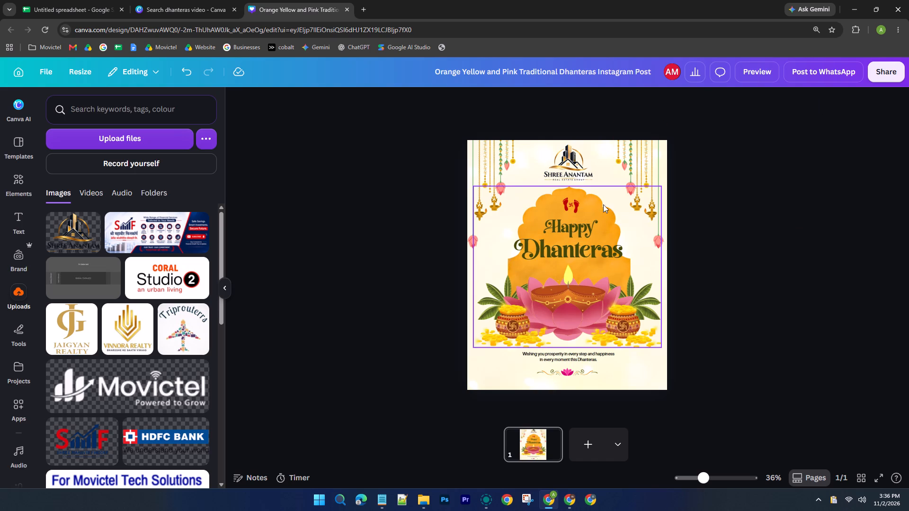
# Enlarge the red footprints graphic to about twice its size and centre it between the arch's peak and the "Happy" text.
pyautogui.click(577, 205)
pyautogui.keyDown('ctrl'); pyautogui.scroll(7, 577, 208); pyautogui.keyUp('ctrl')
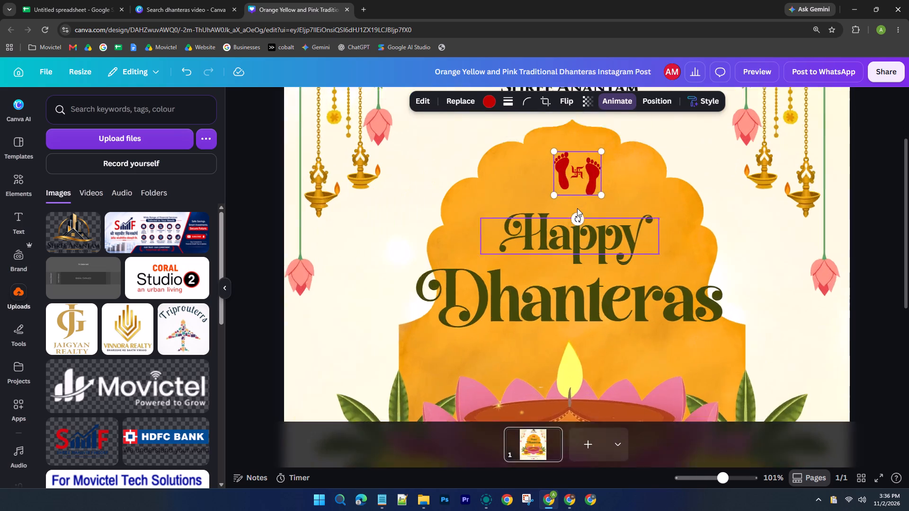
pyautogui.keyDown('ctrl'); pyautogui.scroll(1, 577, 208); pyautogui.keyUp('ctrl')
pyautogui.moveTo(613, 192); pyautogui.dragTo(644, 222)
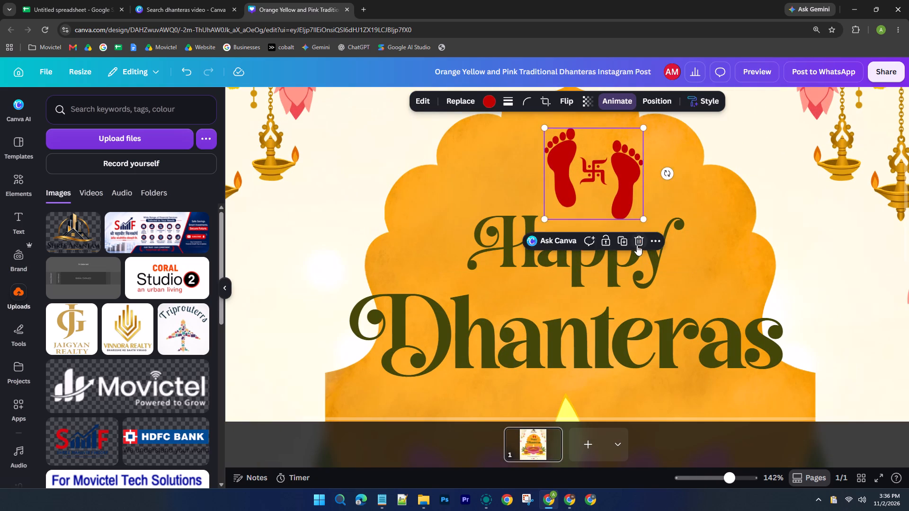
pyautogui.scroll(1, 637, 245)
pyautogui.moveTo(592, 258); pyautogui.dragTo(570, 238)
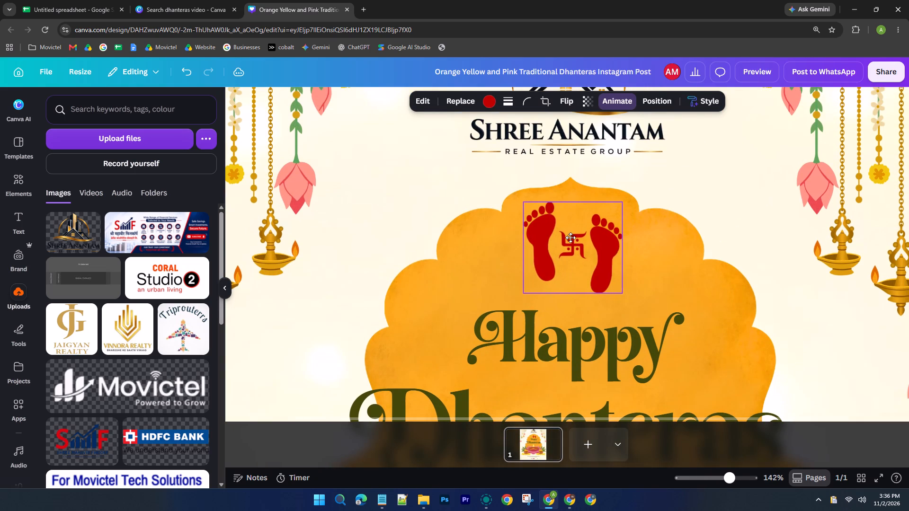
pyautogui.moveTo(570, 238); pyautogui.dragTo(566, 238)
# Nudge the "Happy" text slightly to the left above "Dhanteras".
pyautogui.scroll(-1, 686, 280)
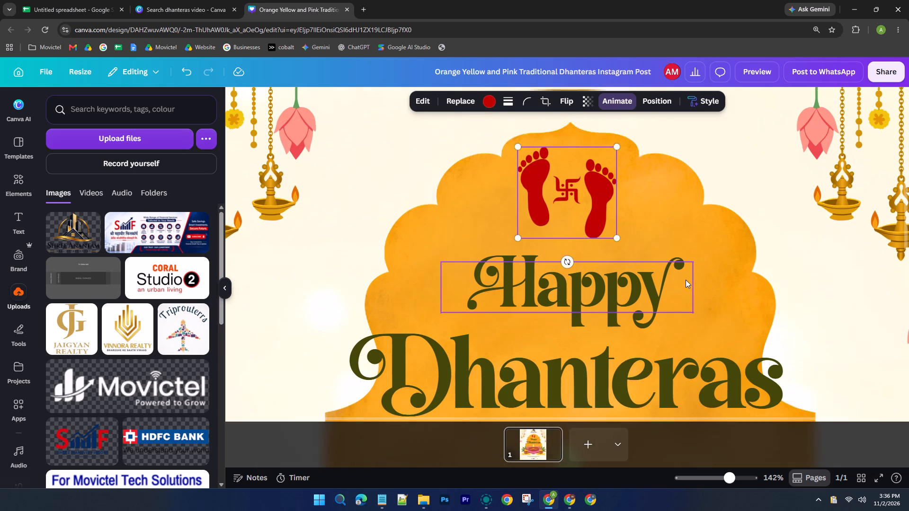
pyautogui.click(624, 247)
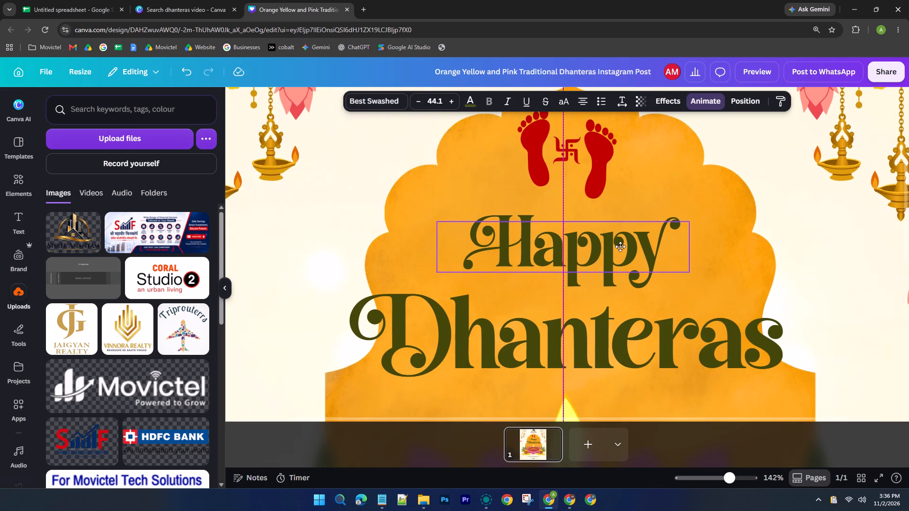
# Enlarge the "Dhanteras" text to a font size of about 74.2 and recentre it beneath "Happy".
pyautogui.click(609, 335)
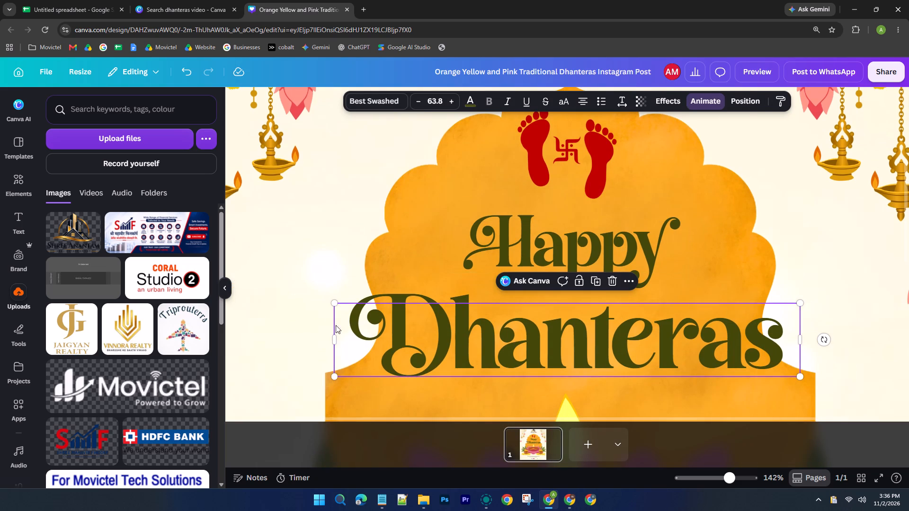
pyautogui.moveTo(335, 302); pyautogui.dragTo(264, 255)
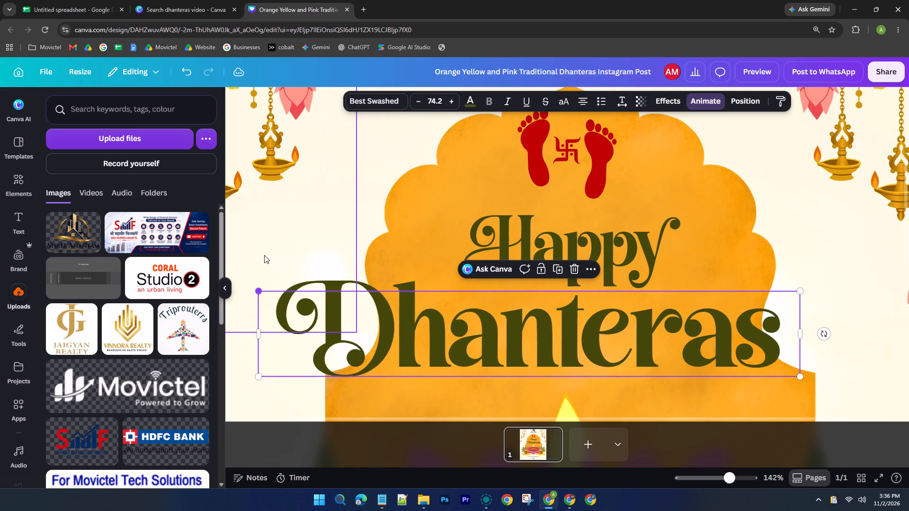
pyautogui.moveTo(578, 323); pyautogui.dragTo(595, 325)
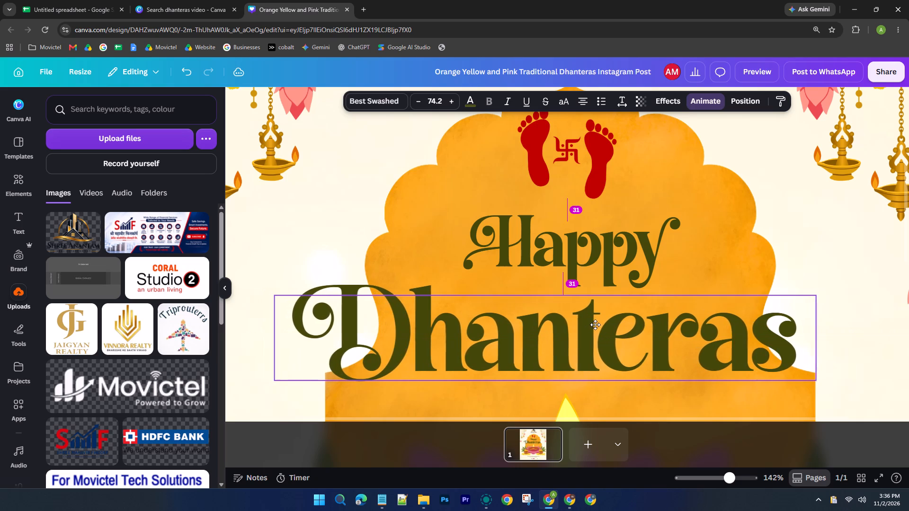
pyautogui.moveTo(595, 325); pyautogui.dragTo(610, 325)
pyautogui.click(706, 235)
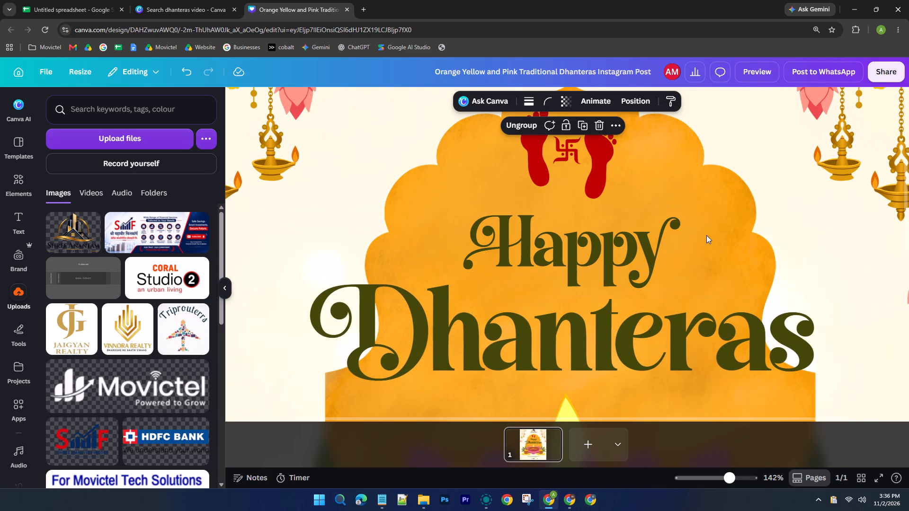
pyautogui.keyDown('ctrl'); pyautogui.scroll(-7, 706, 235); pyautogui.keyUp('ctrl')
pyautogui.click(748, 257)
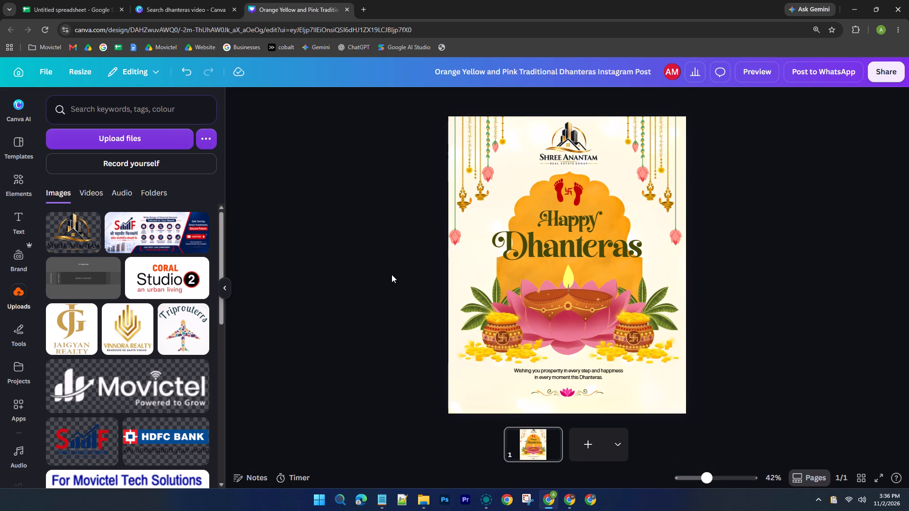
# Set the wish message's font size to 23, widen its text box on both sides and centre it above the lotus divider.
pyautogui.scroll(1, 392, 274)
pyautogui.click(593, 374)
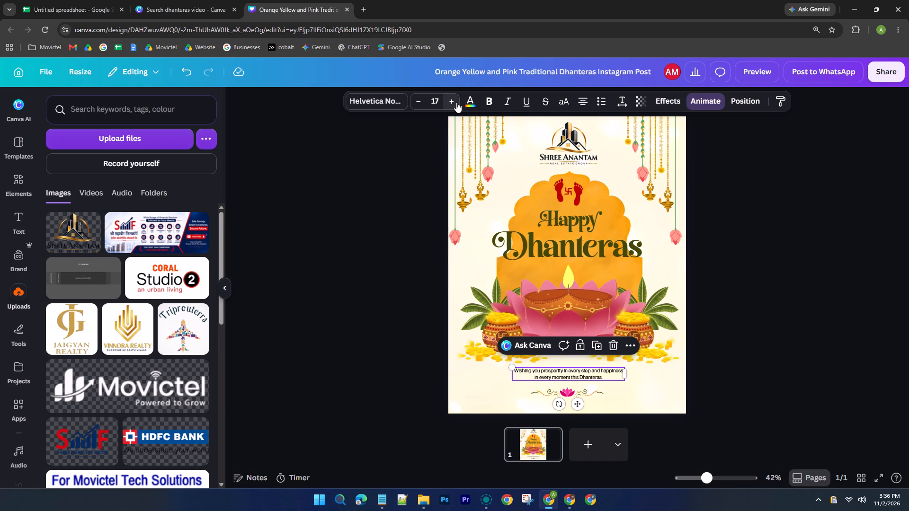
pyautogui.tripleClick(454, 101)
pyautogui.tripleClick(454, 101)
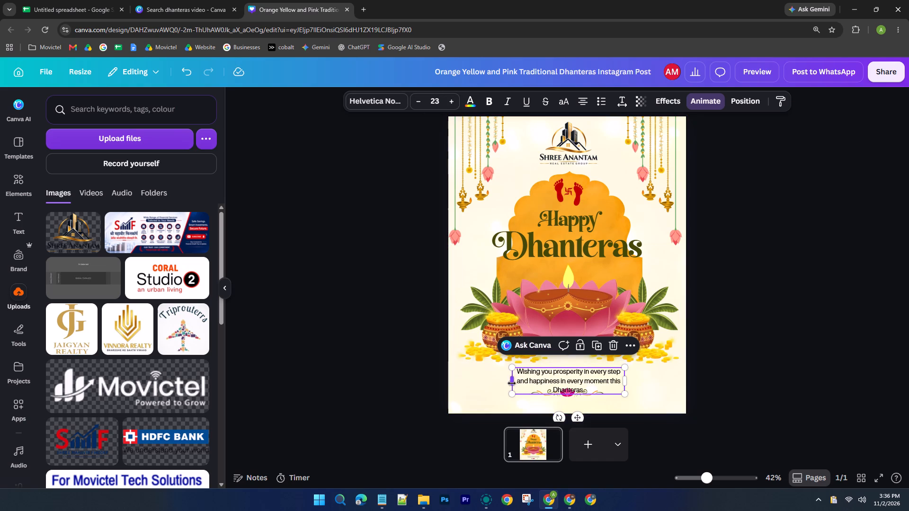
pyautogui.moveTo(512, 383); pyautogui.dragTo(472, 378)
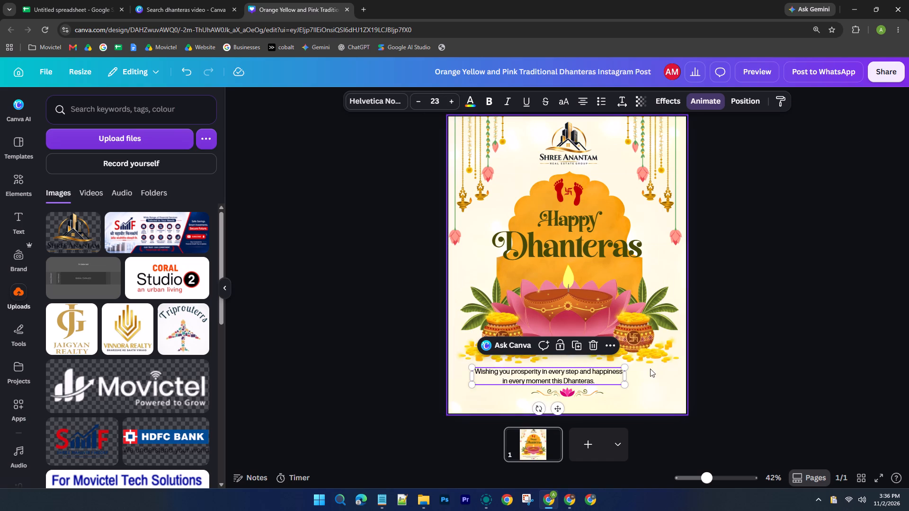
pyautogui.moveTo(629, 377); pyautogui.dragTo(663, 379)
pyautogui.click(594, 370)
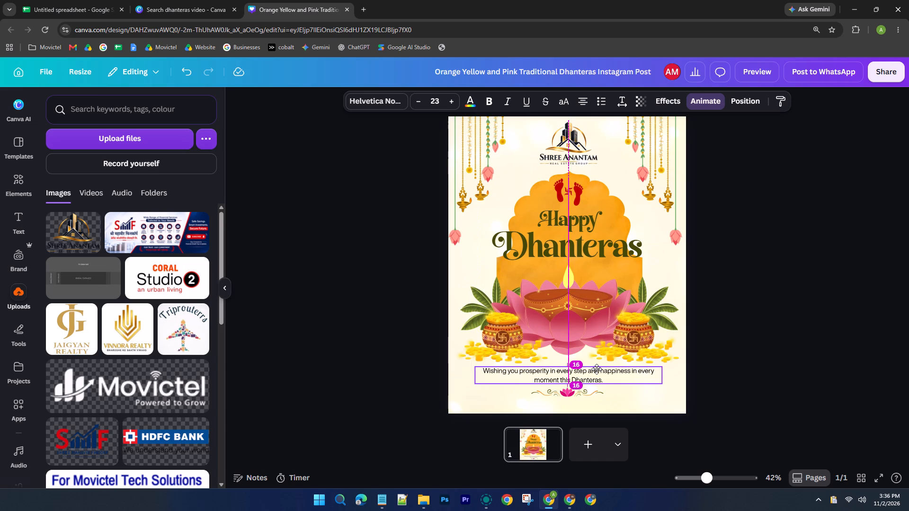
# Make the "Wishing you prosperity" message bold.
pyautogui.hotkey('ctrl', 'b')
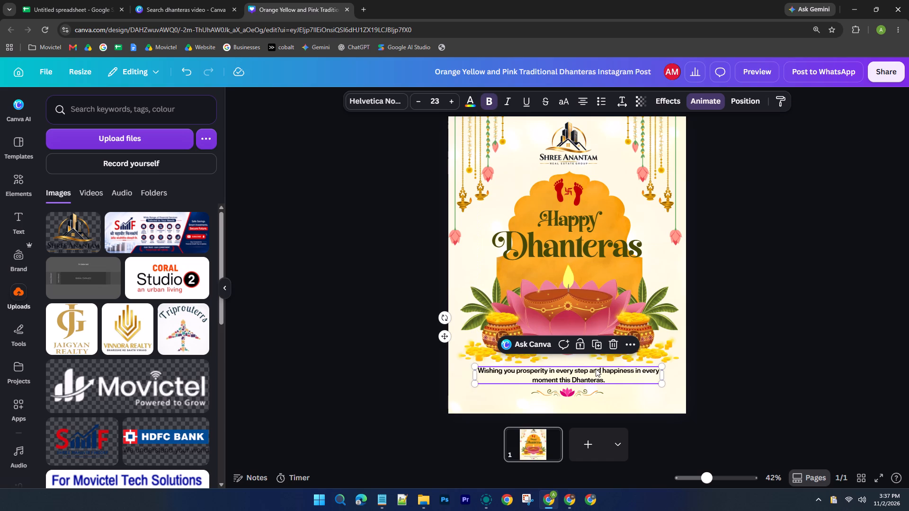
pyautogui.click(405, 189)
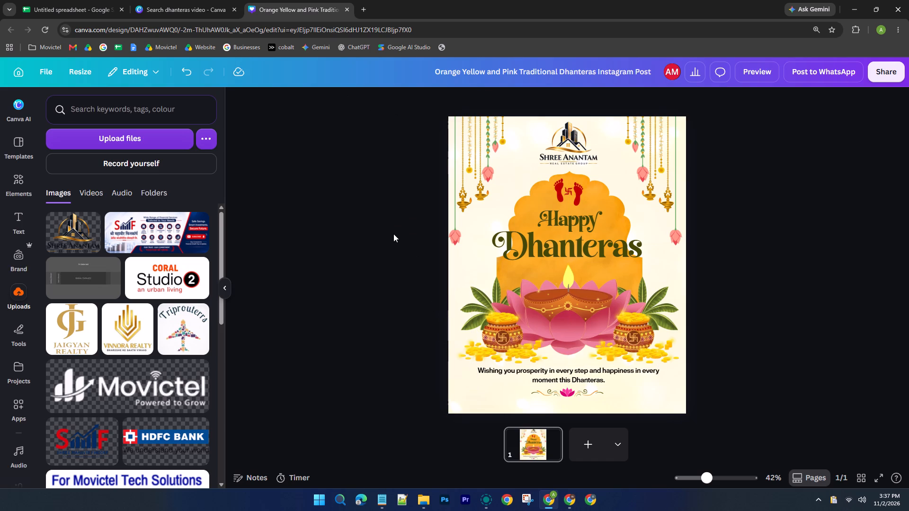
# Enlarge the lotus divider below the wish message proportionally to about 720 px wide.
pyautogui.scroll(-3, 393, 243)
pyautogui.keyDown('ctrl'); pyautogui.scroll(8, 570, 411); pyautogui.keyUp('ctrl')
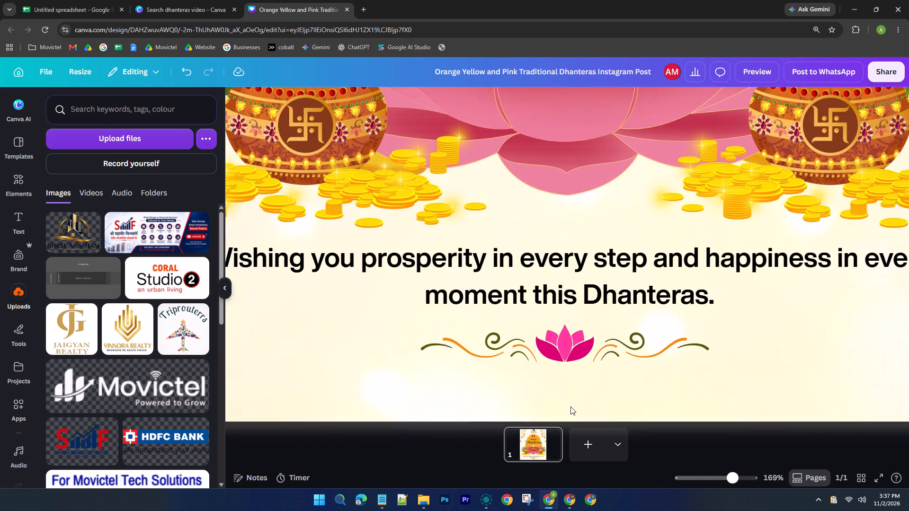
pyautogui.click(562, 355)
pyautogui.moveTo(711, 364); pyautogui.dragTo(811, 415)
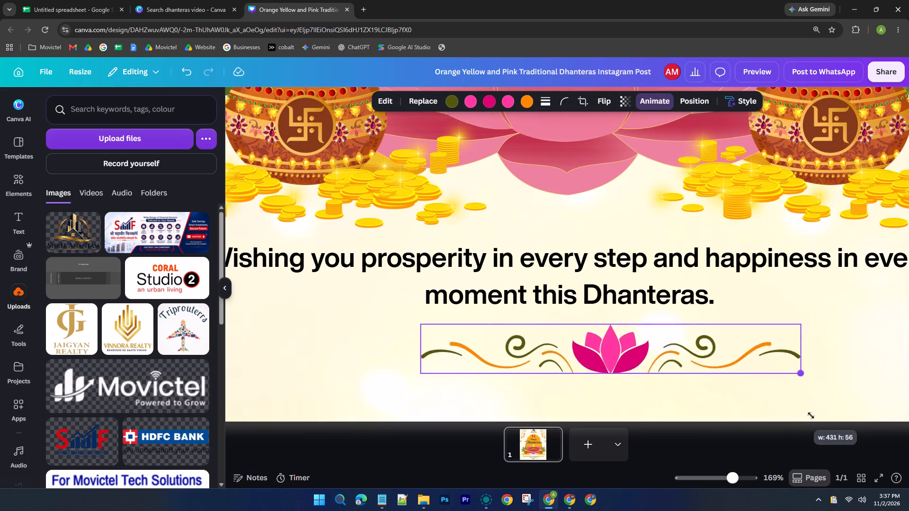
pyautogui.moveTo(811, 415); pyautogui.dragTo(908, 438)
pyautogui.moveTo(422, 321); pyautogui.dragTo(285, 278)
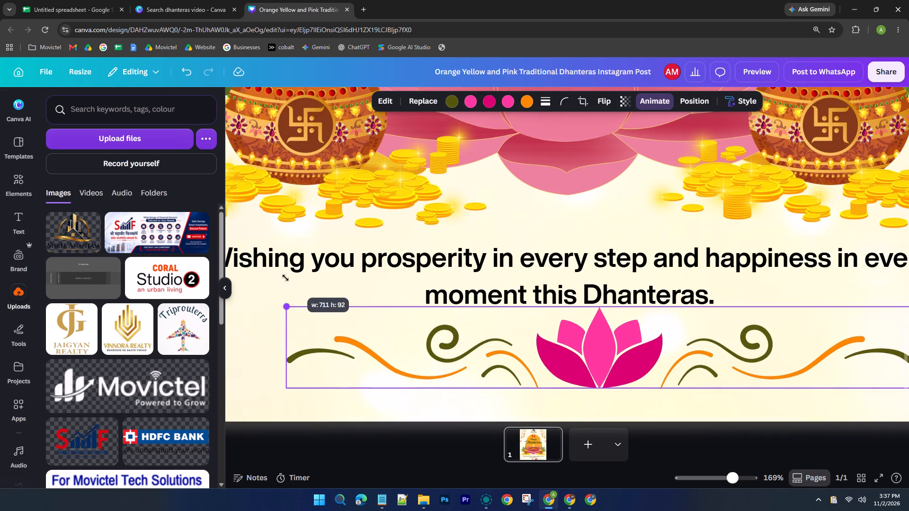
pyautogui.moveTo(285, 278); pyautogui.dragTo(279, 276)
# Move the enlarged lotus divider so it sits centred between the wish message and the page's bottom edge.
pyautogui.scroll(-2, 625, 338)
pyautogui.moveTo(657, 321); pyautogui.dragTo(601, 337)
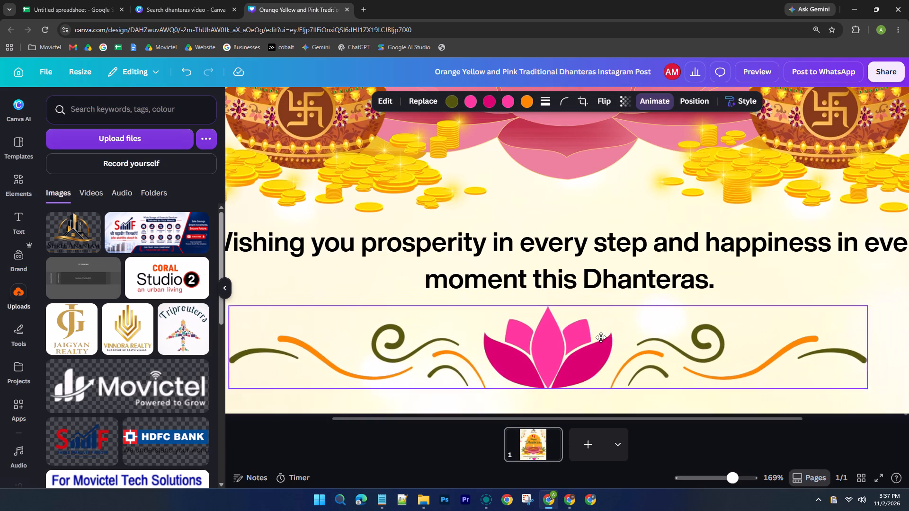
pyautogui.moveTo(601, 337); pyautogui.dragTo(600, 337)
pyautogui.keyDown('ctrl'); pyautogui.scroll(-3, 600, 337); pyautogui.keyUp('ctrl')
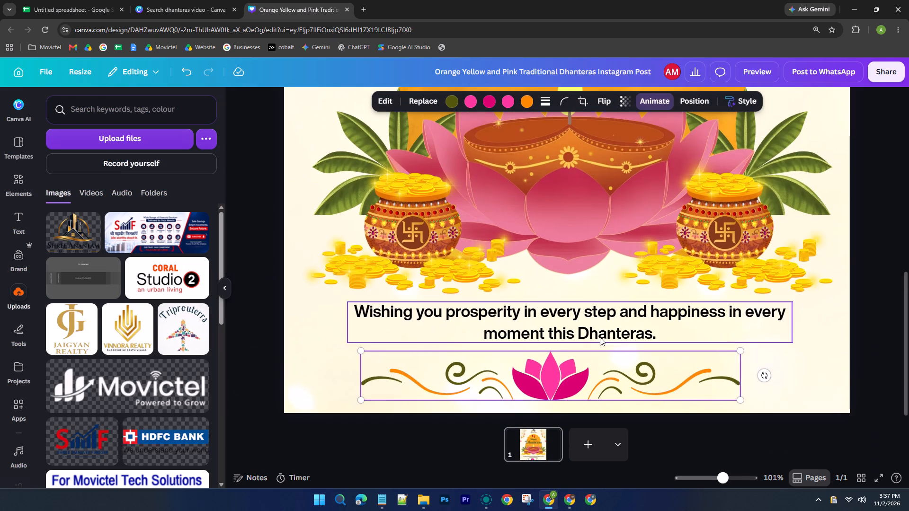
pyautogui.click(600, 337)
pyautogui.moveTo(606, 379); pyautogui.dragTo(619, 379)
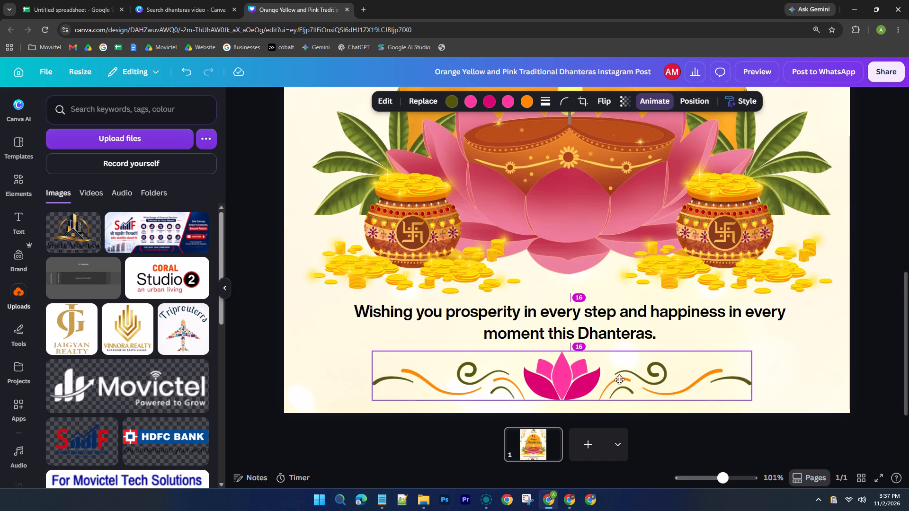
pyautogui.moveTo(619, 379); pyautogui.dragTo(622, 379)
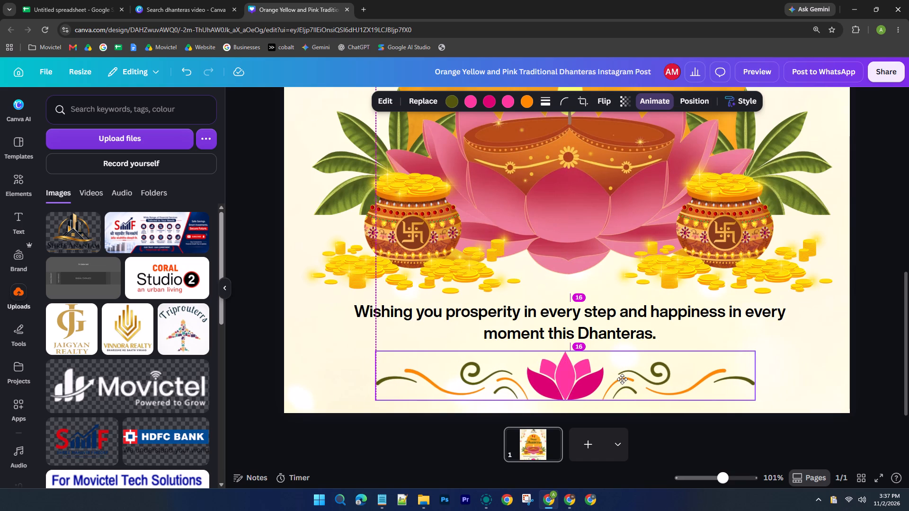
pyautogui.moveTo(622, 379); pyautogui.dragTo(623, 379)
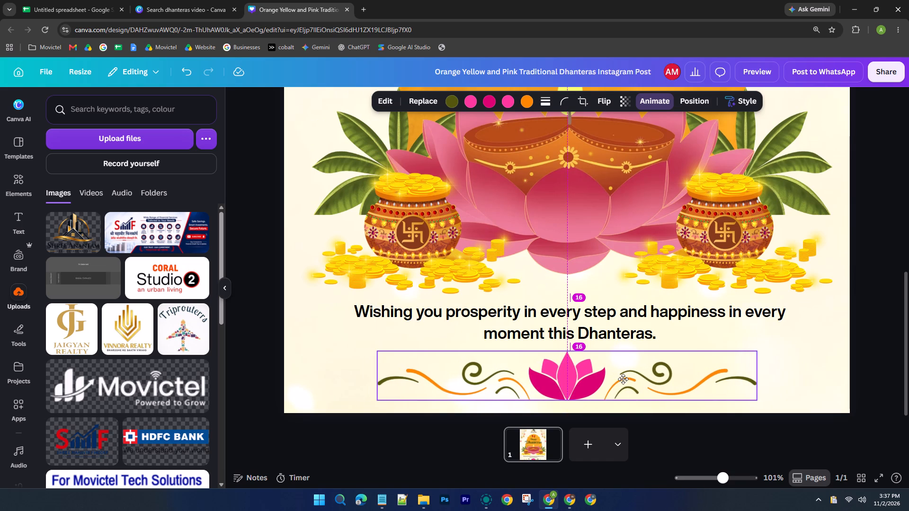
pyautogui.moveTo(623, 379); pyautogui.dragTo(622, 379)
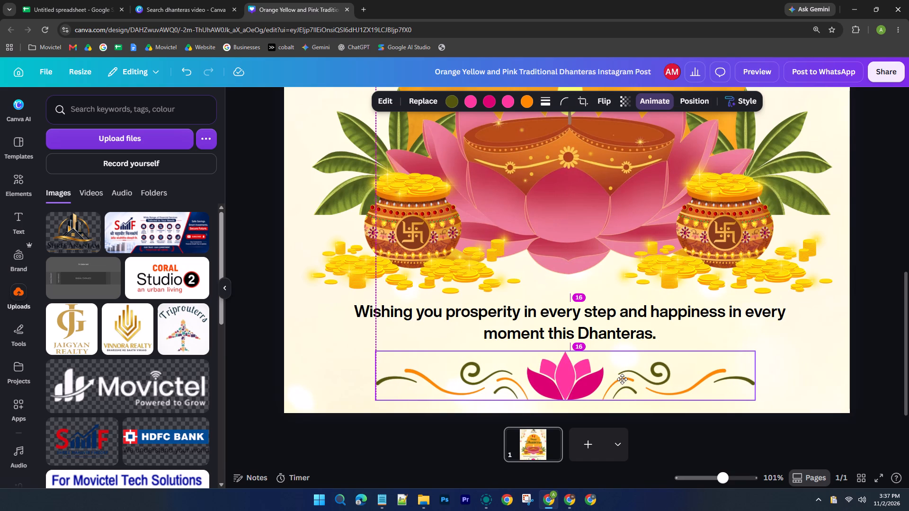
pyautogui.moveTo(622, 379); pyautogui.dragTo(623, 379)
pyautogui.keyDown('ctrl'); pyautogui.scroll(-6, 623, 379); pyautogui.keyUp('ctrl')
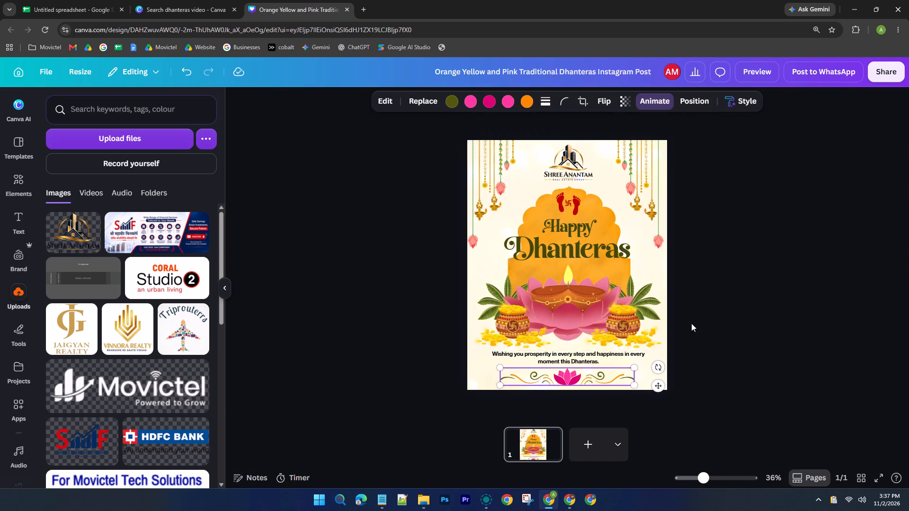
pyautogui.click(781, 270)
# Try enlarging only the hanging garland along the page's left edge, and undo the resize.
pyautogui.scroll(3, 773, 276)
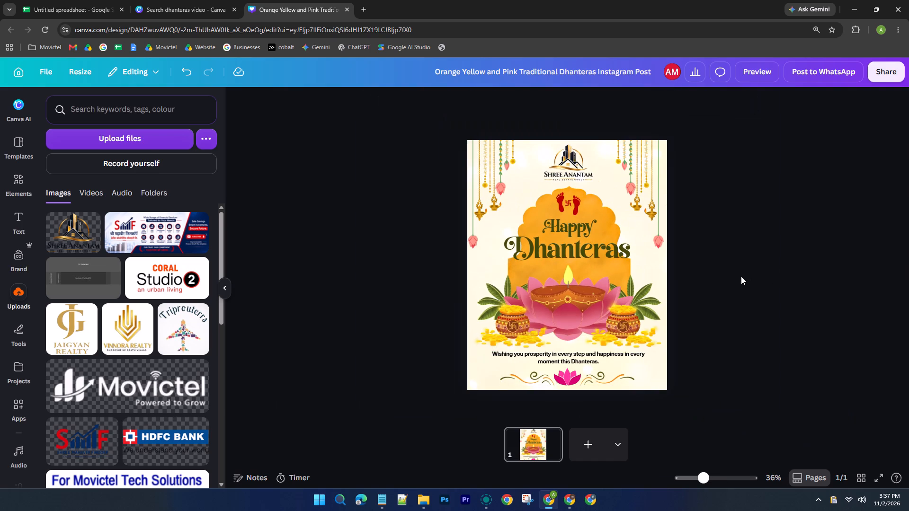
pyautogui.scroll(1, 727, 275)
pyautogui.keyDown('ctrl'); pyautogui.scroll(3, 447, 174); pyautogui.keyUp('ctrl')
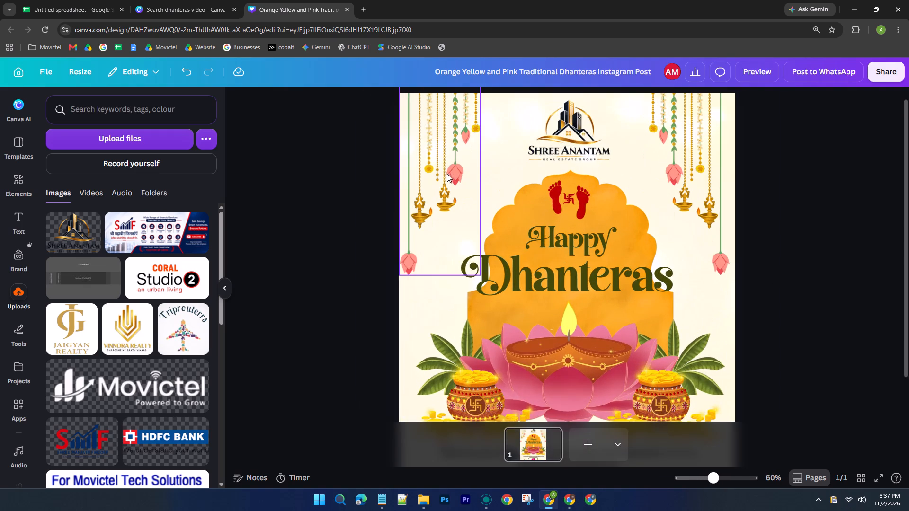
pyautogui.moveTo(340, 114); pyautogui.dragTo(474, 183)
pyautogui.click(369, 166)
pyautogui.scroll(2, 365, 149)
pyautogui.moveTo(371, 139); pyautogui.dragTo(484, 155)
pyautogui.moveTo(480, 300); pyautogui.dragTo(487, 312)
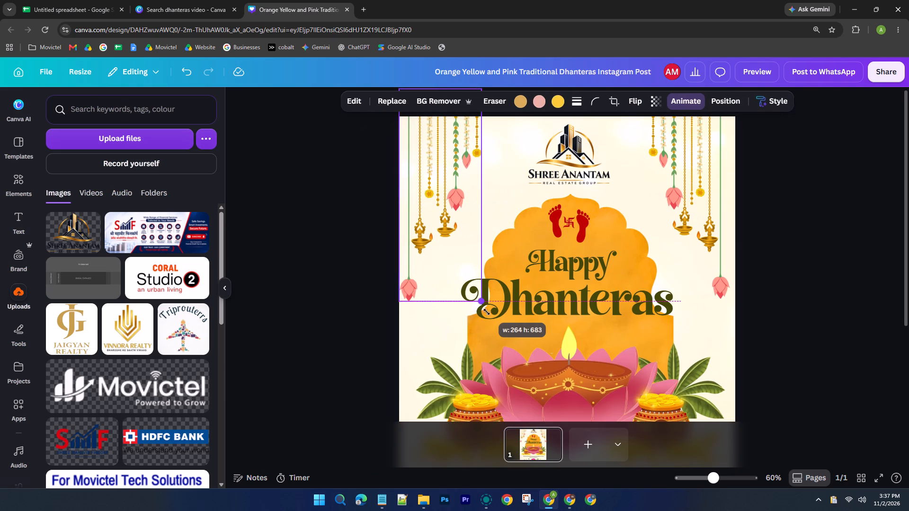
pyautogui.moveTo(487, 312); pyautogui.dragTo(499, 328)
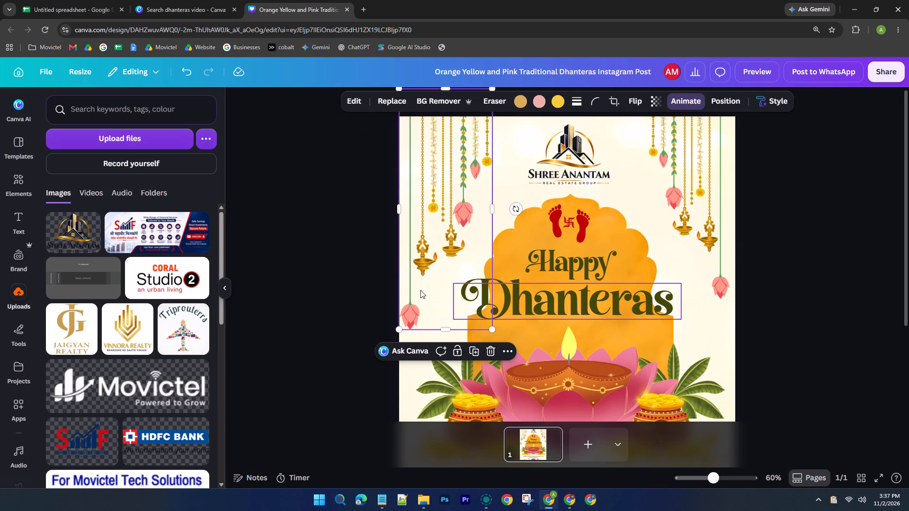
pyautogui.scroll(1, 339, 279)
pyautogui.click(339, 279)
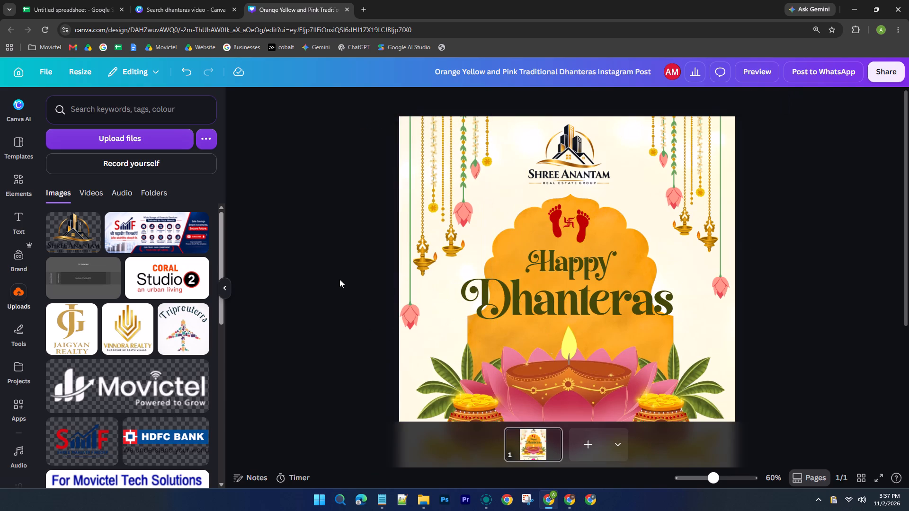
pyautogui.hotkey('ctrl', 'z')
# Stretch the left and right hanging garlands downward together so their frames end just below the "Dhanteras" text.
pyautogui.click(412, 142)
pyautogui.keyDown('ctrl'); pyautogui.click(734, 179); pyautogui.keyUp('ctrl')
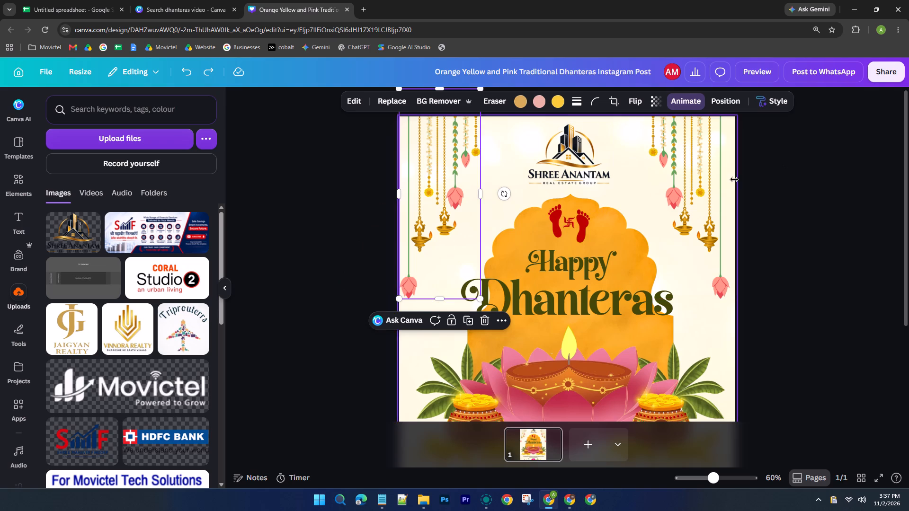
pyautogui.click(800, 184)
pyautogui.click(455, 171)
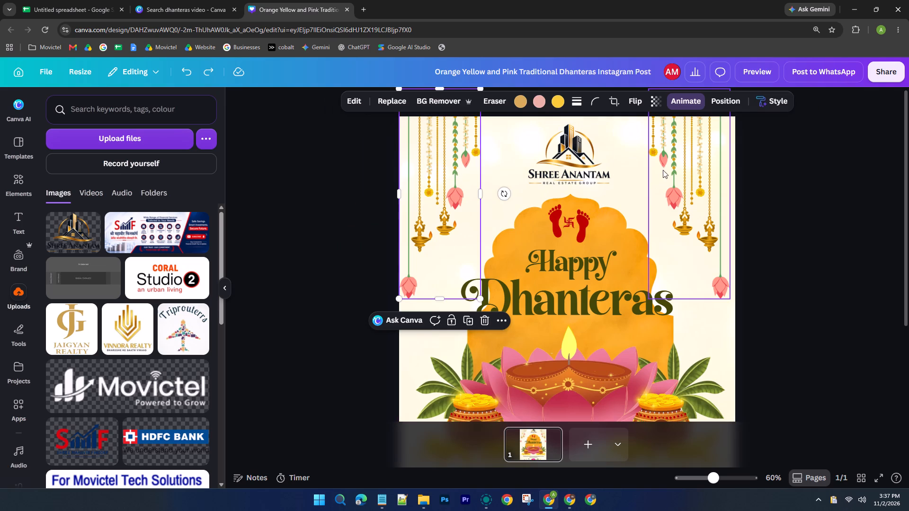
pyautogui.keyDown('ctrl'); pyautogui.click(712, 165); pyautogui.keyUp('ctrl')
pyautogui.keyDown('shift'); pyautogui.click(443, 187); pyautogui.keyUp('shift')
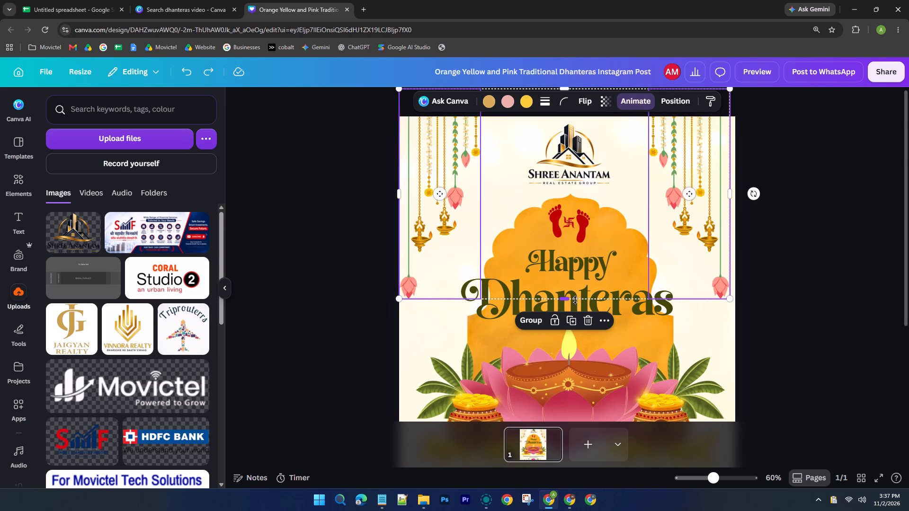
pyautogui.moveTo(572, 300); pyautogui.dragTo(573, 324)
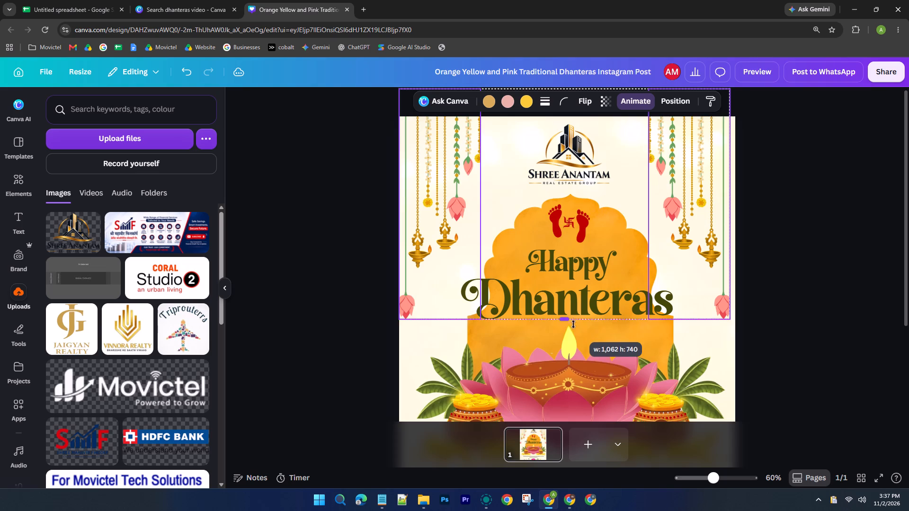
pyautogui.moveTo(573, 324); pyautogui.dragTo(574, 334)
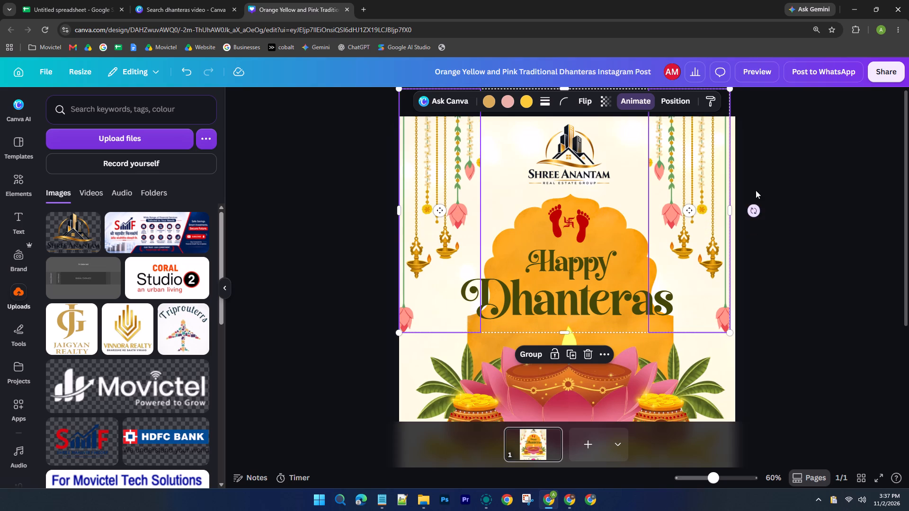
pyautogui.click(756, 190)
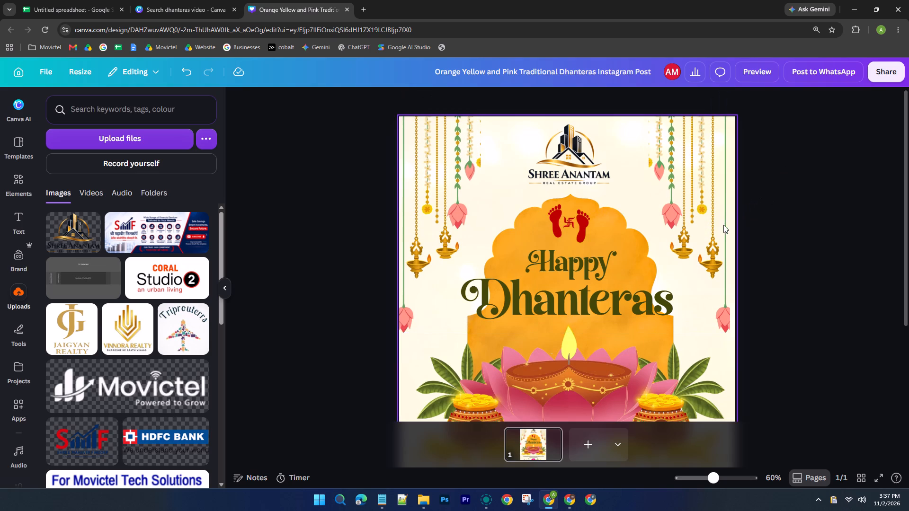
# Move the right hanging garland outward until its frame aligns with the page's right edge.
pyautogui.click(722, 225)
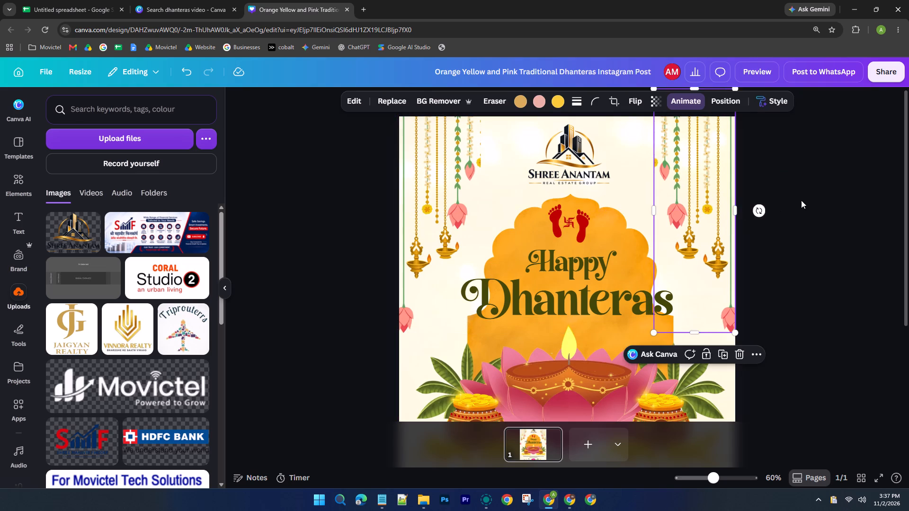
pyautogui.click(801, 200)
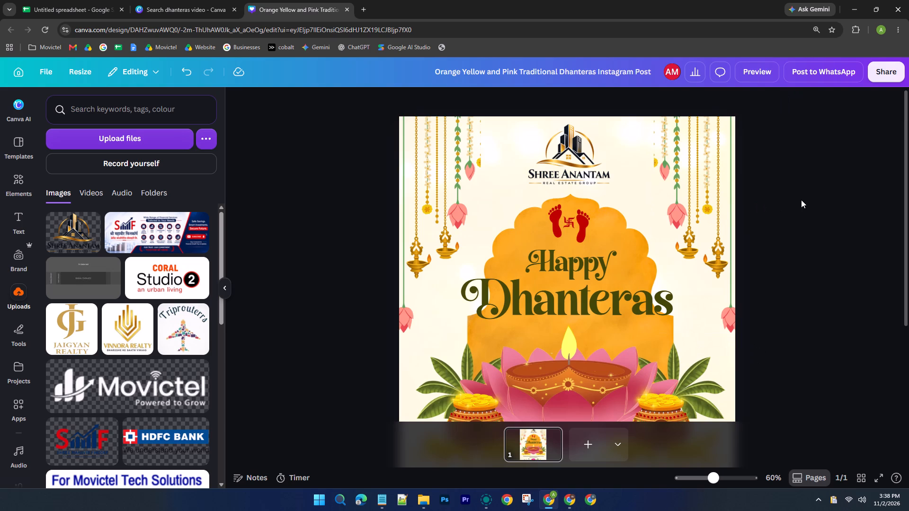
# Check the whole page and play back the animated preview of the Dhanteras post, closing it when done.
pyautogui.scroll(-2, 801, 200)
pyautogui.keyDown('ctrl'); pyautogui.scroll(-1, 801, 200); pyautogui.keyUp('ctrl')
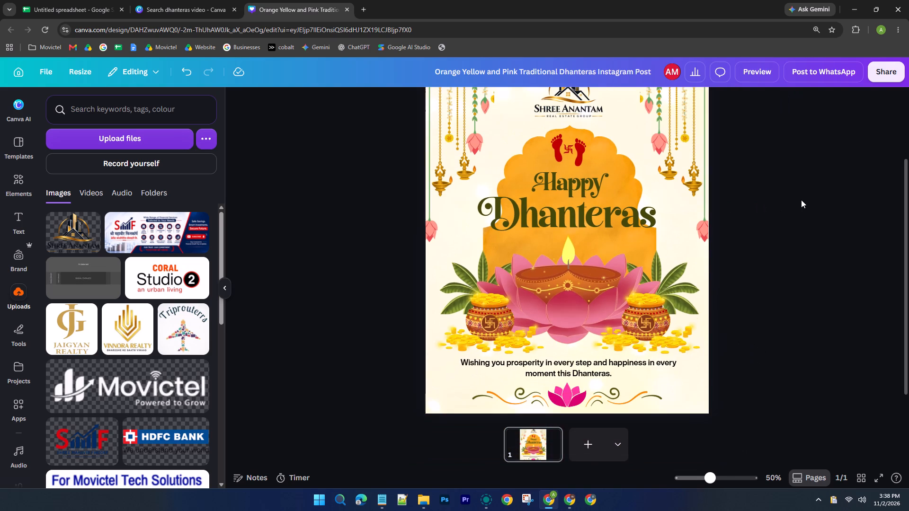
pyautogui.keyDown('ctrl'); pyautogui.scroll(-1, 801, 200); pyautogui.keyUp('ctrl')
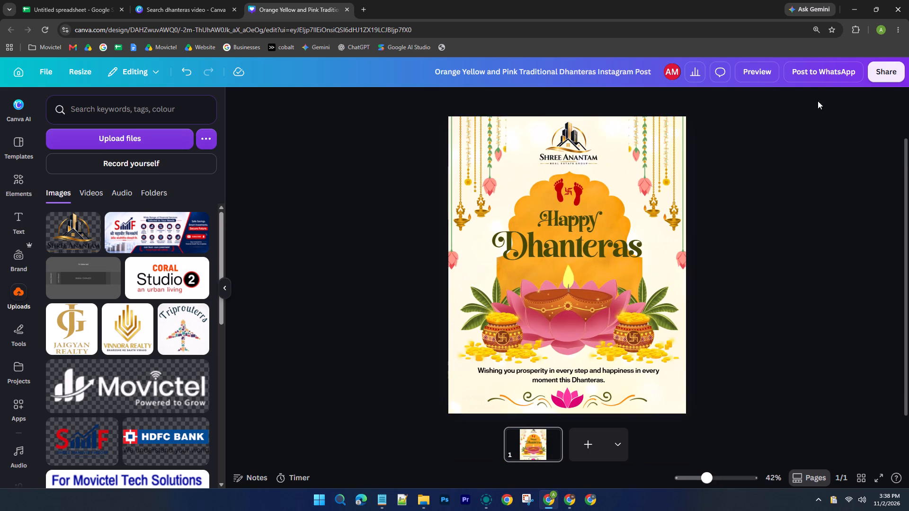
pyautogui.click(771, 69)
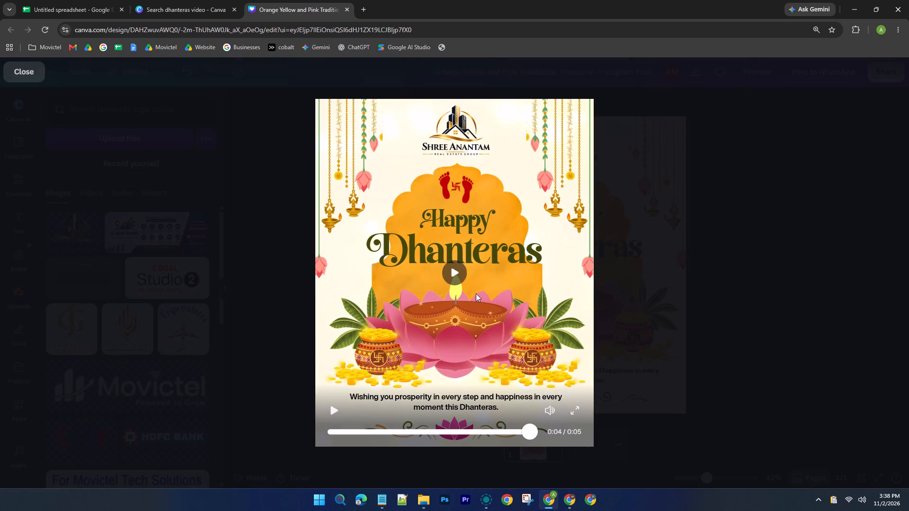
pyautogui.click(447, 267)
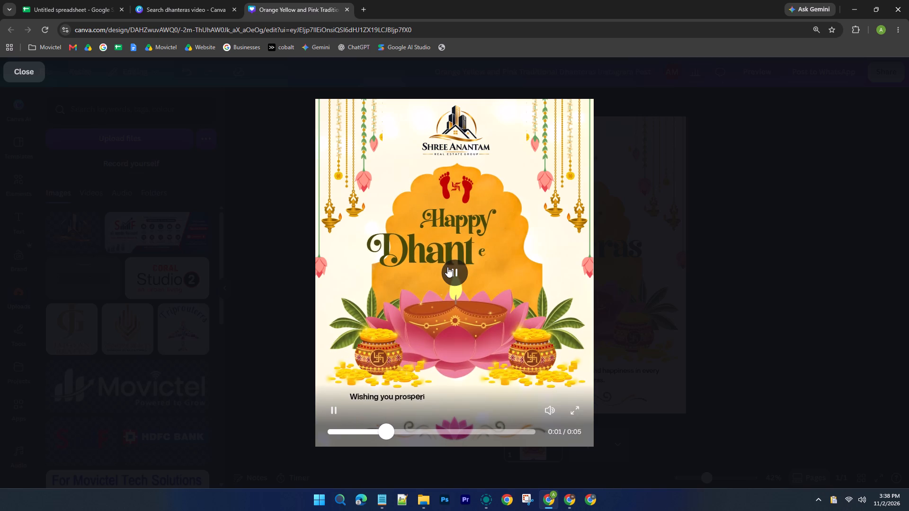
pyautogui.click(447, 267)
pyautogui.click(704, 259)
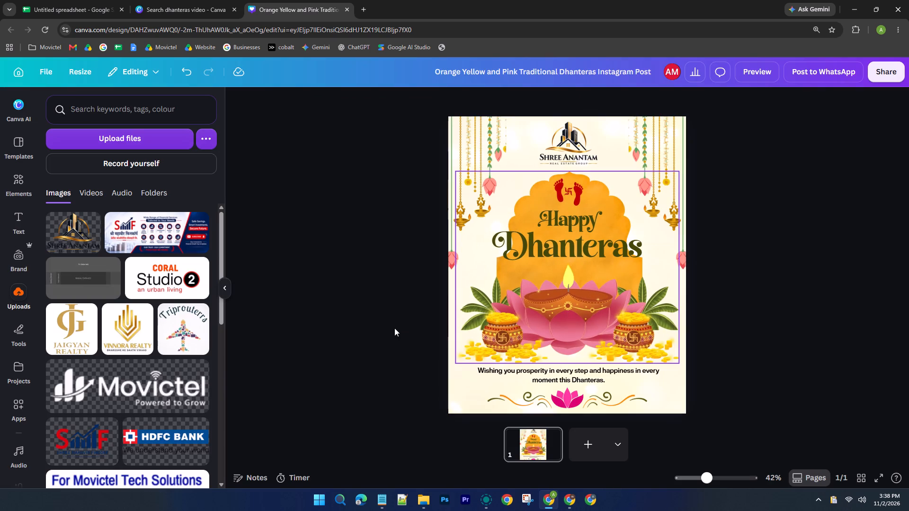
pyautogui.click(354, 184)
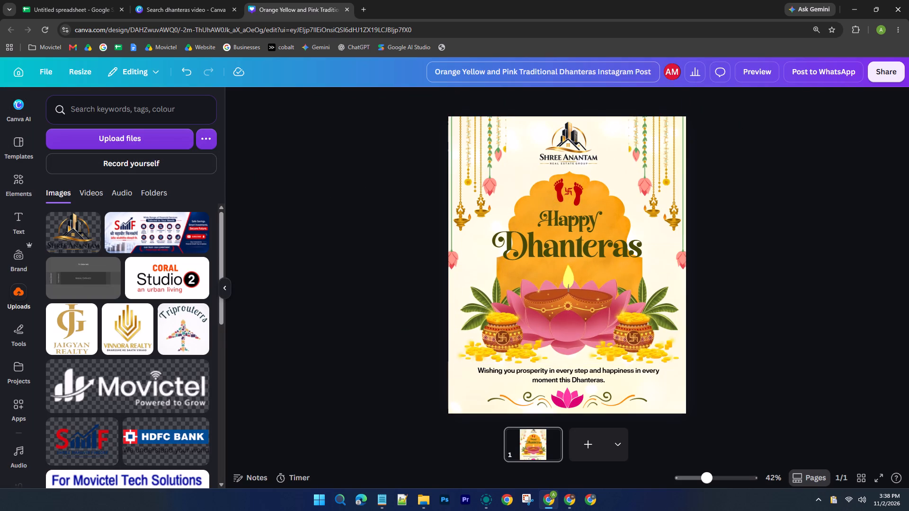
# Rename the design as "Shree Anantam - 5 Nov".
pyautogui.tripleClick(557, 79)
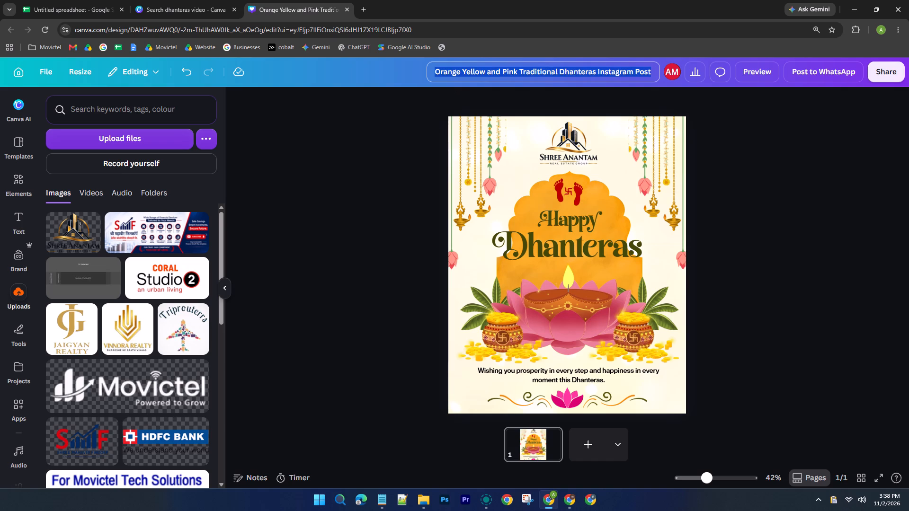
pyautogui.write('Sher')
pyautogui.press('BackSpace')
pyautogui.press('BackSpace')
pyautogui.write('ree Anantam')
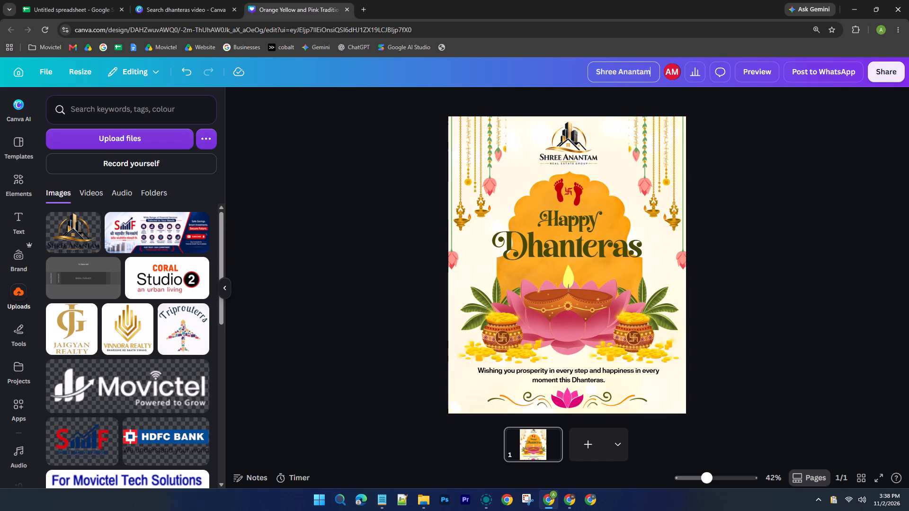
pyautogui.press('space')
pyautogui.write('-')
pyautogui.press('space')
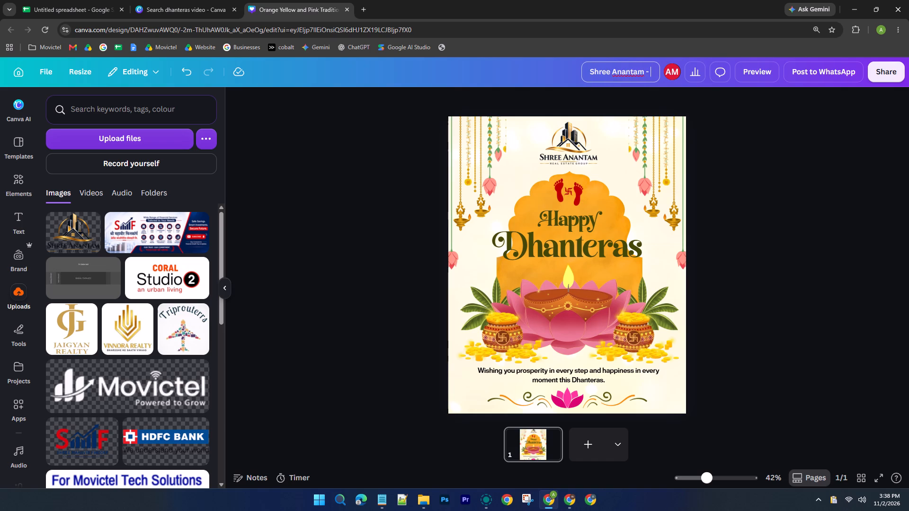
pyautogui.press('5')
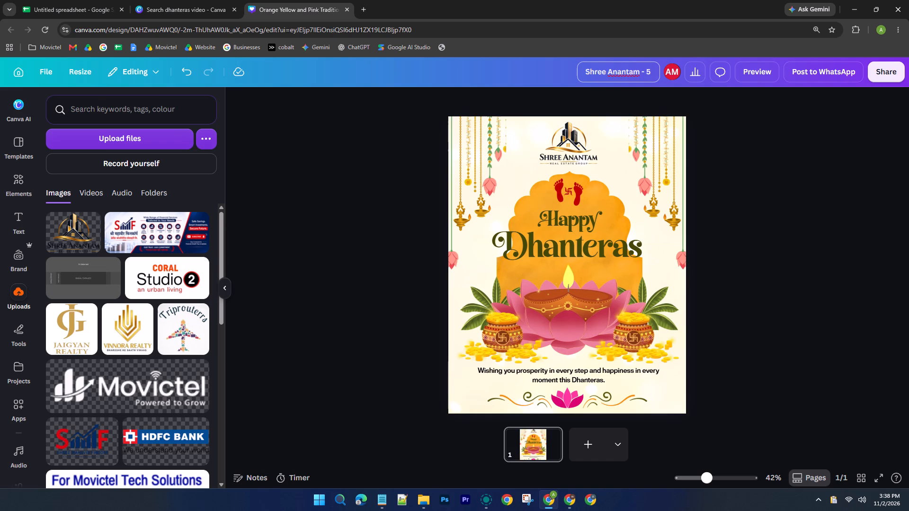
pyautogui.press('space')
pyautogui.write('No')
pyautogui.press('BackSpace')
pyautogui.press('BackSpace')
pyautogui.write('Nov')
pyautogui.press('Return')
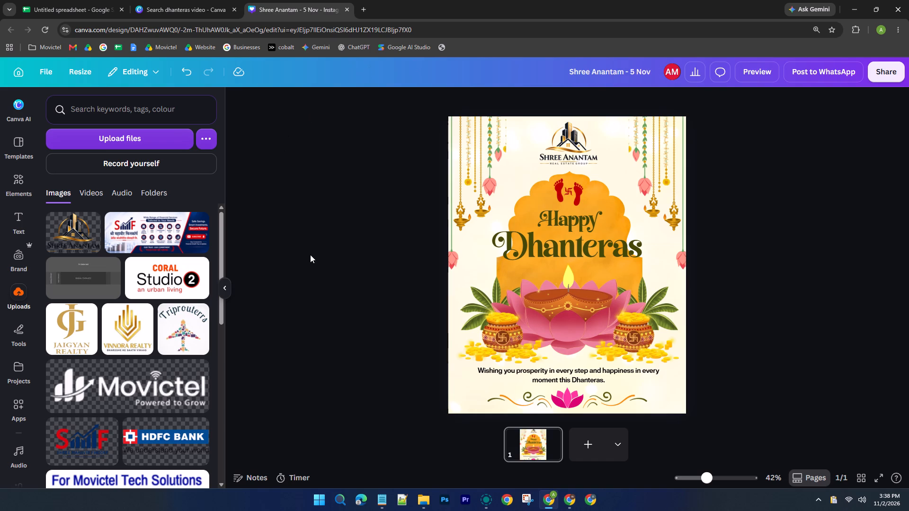
pyautogui.click(310, 255)
# Convert the post's page for editing as a video with a timeline.
pyautogui.rightClick(503, 308)
pyautogui.click(405, 370)
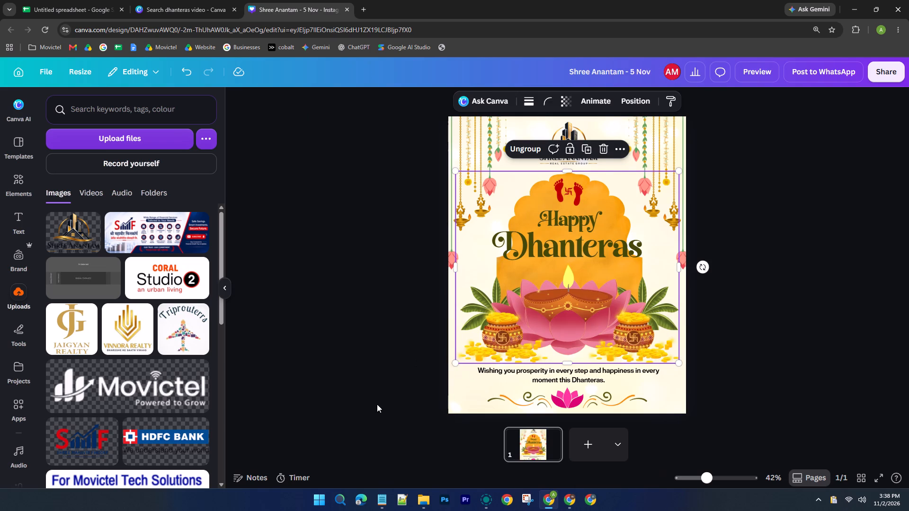
pyautogui.rightClick(537, 442)
pyautogui.click(582, 411)
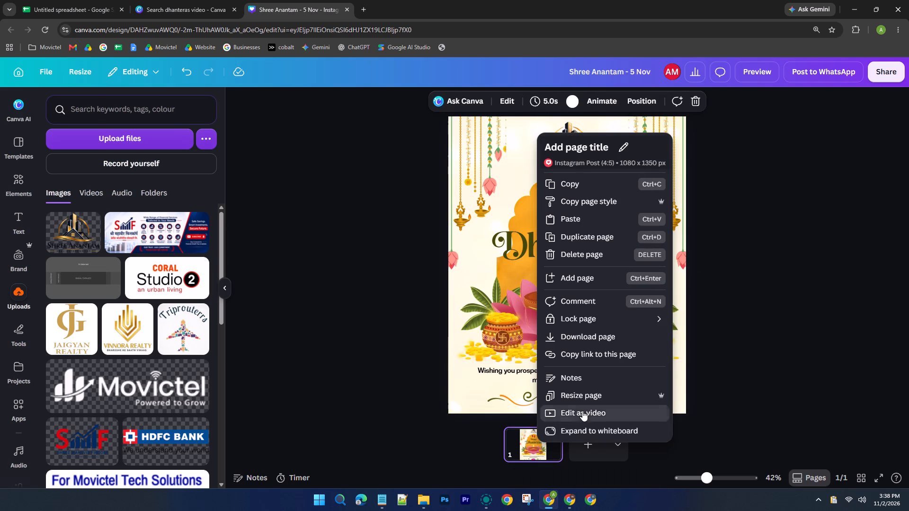
# Sample the recently used "Festival of Lights - India Diwali Celebration Indian Music" track and add it to the video's audio track.
pyautogui.scroll(-2, 294, 446)
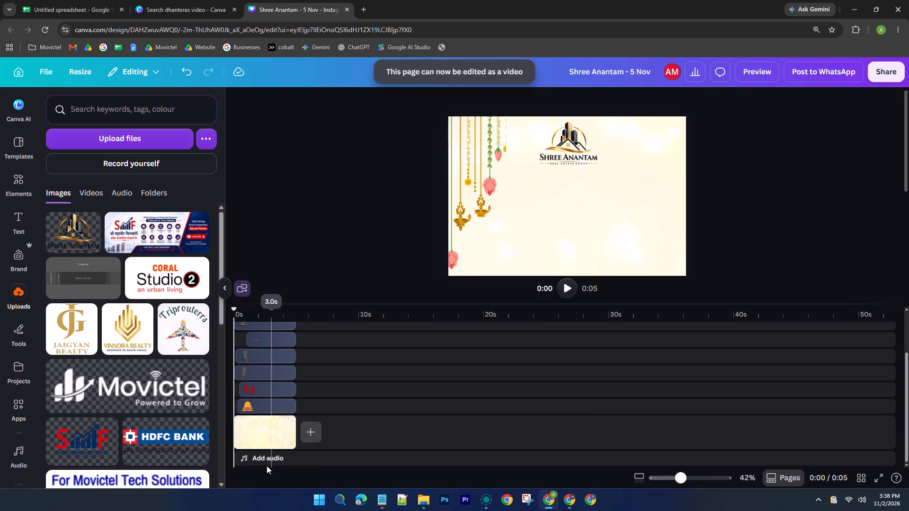
pyautogui.click(267, 458)
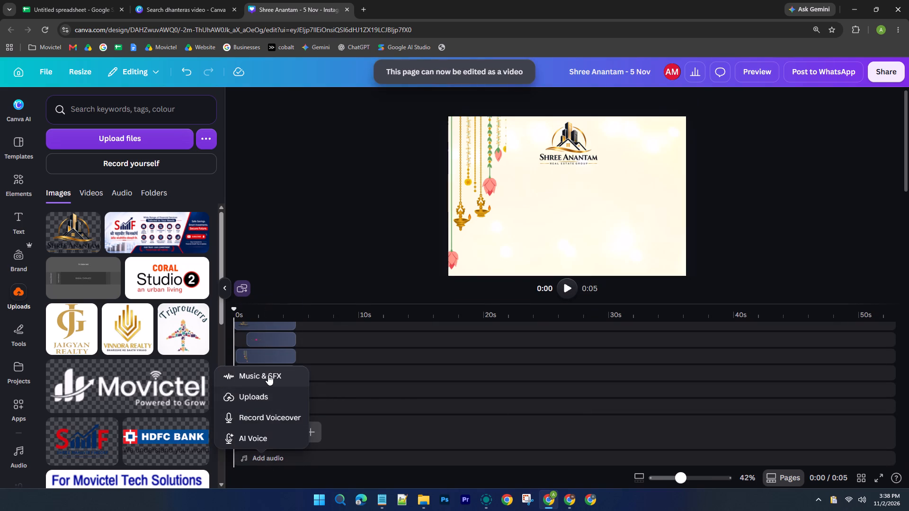
pyautogui.click(268, 374)
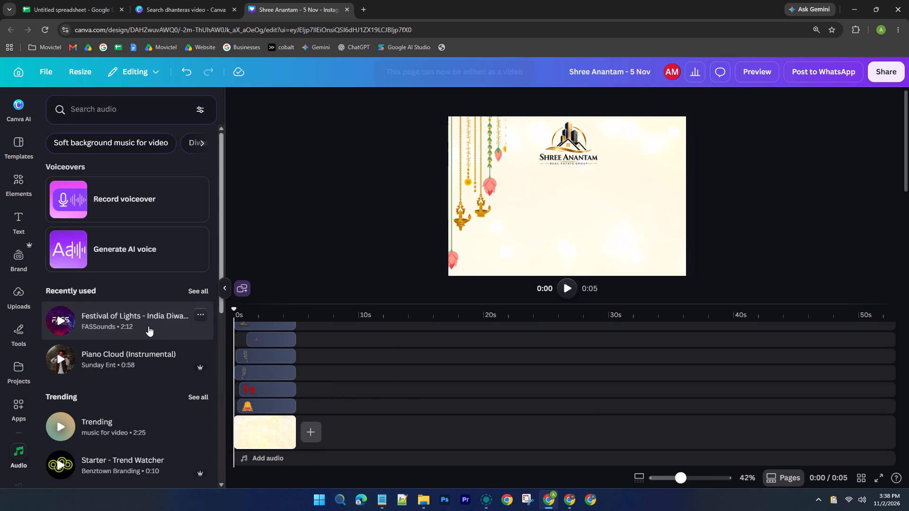
pyautogui.click(60, 322)
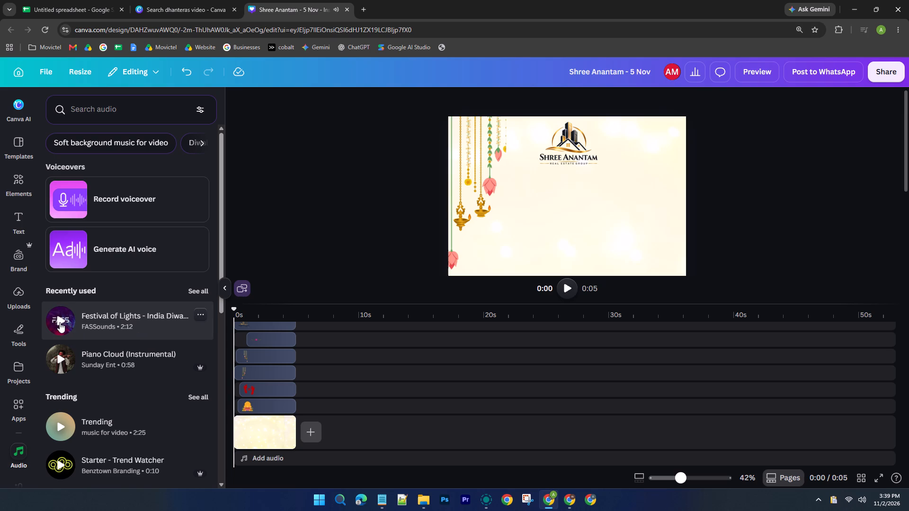
pyautogui.click(60, 322)
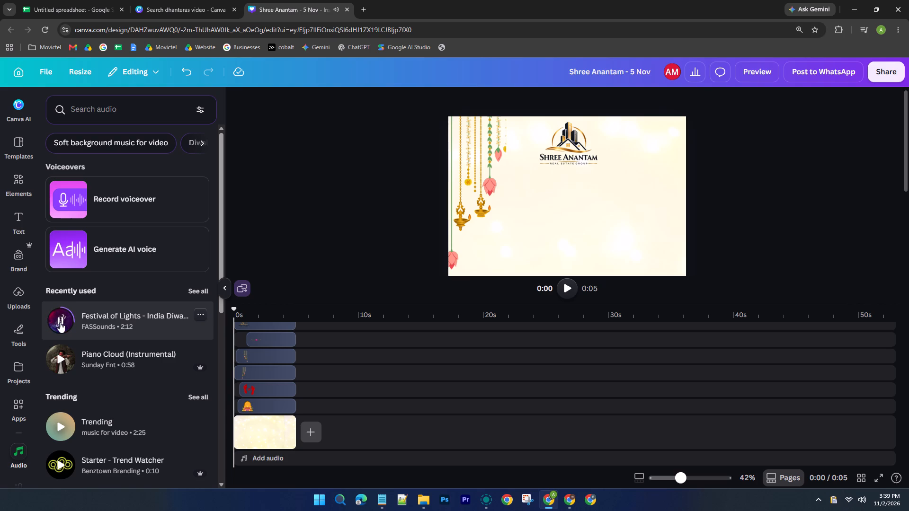
pyautogui.click(60, 322)
pyautogui.click(116, 314)
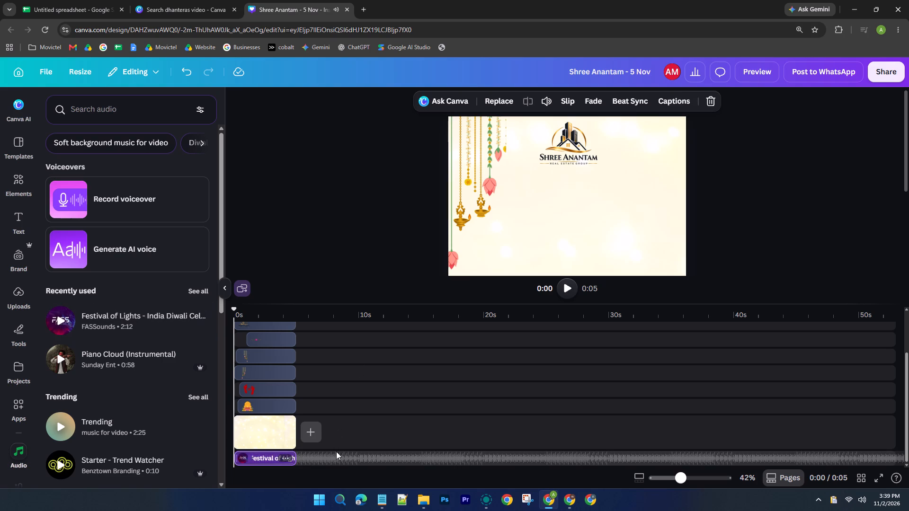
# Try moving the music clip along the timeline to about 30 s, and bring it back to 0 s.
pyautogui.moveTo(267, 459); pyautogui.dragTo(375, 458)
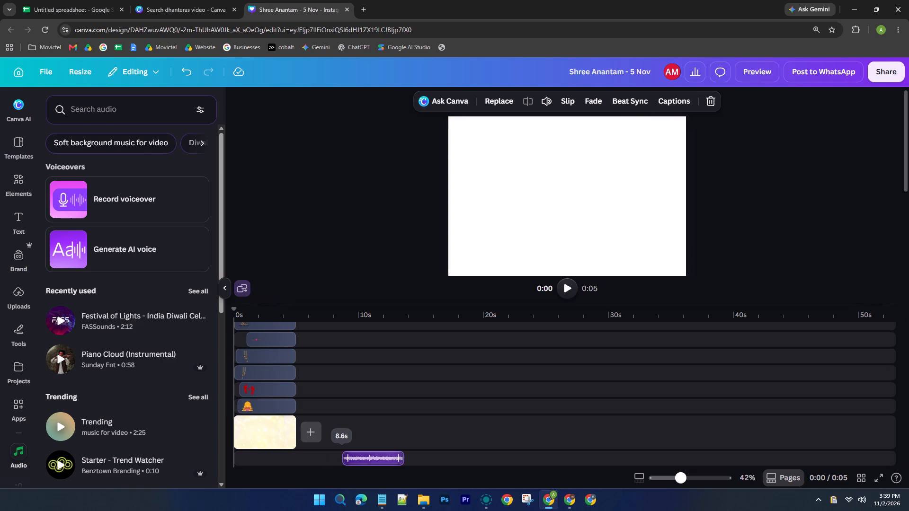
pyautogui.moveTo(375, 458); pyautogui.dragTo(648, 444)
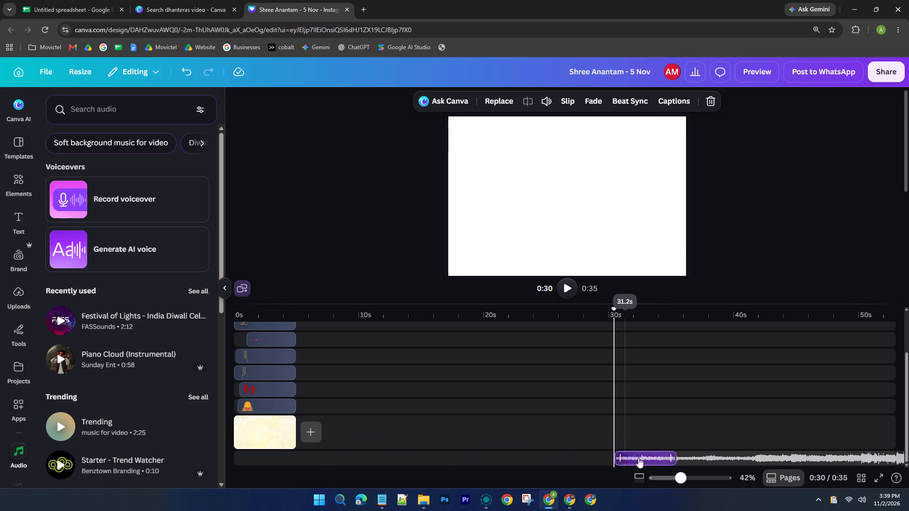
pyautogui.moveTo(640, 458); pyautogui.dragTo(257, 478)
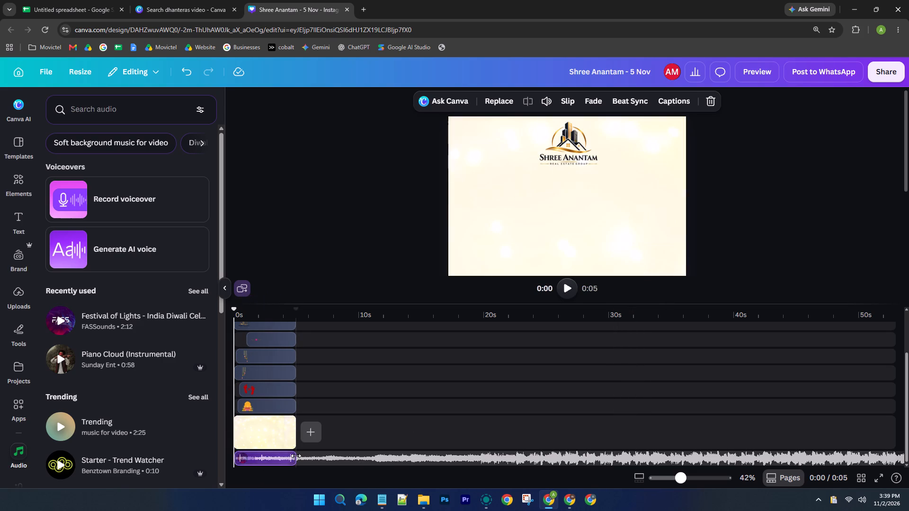
# Extend the music clip's end to 48 s and trim its start to about 18.5 s, leaving 29.5 s of audio.
pyautogui.moveTo(296, 456); pyautogui.dragTo(834, 435)
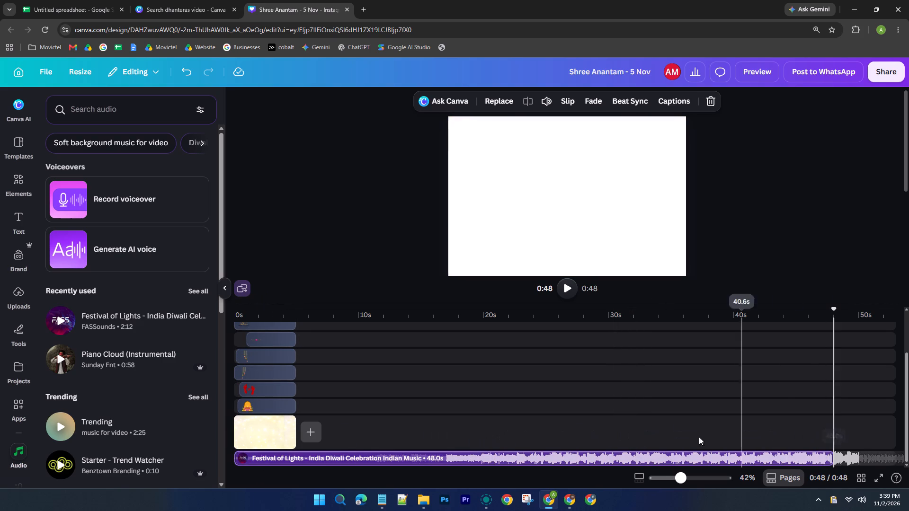
pyautogui.click(458, 457)
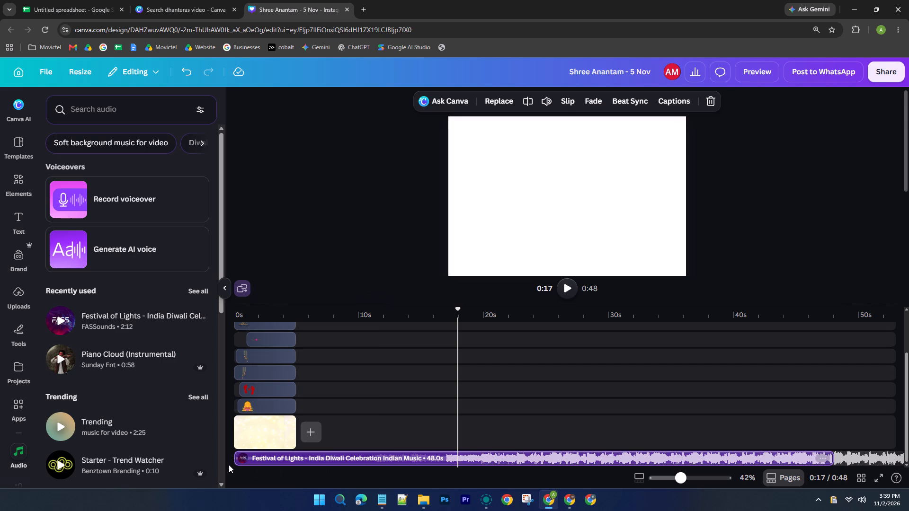
pyautogui.moveTo(235, 463); pyautogui.dragTo(465, 469)
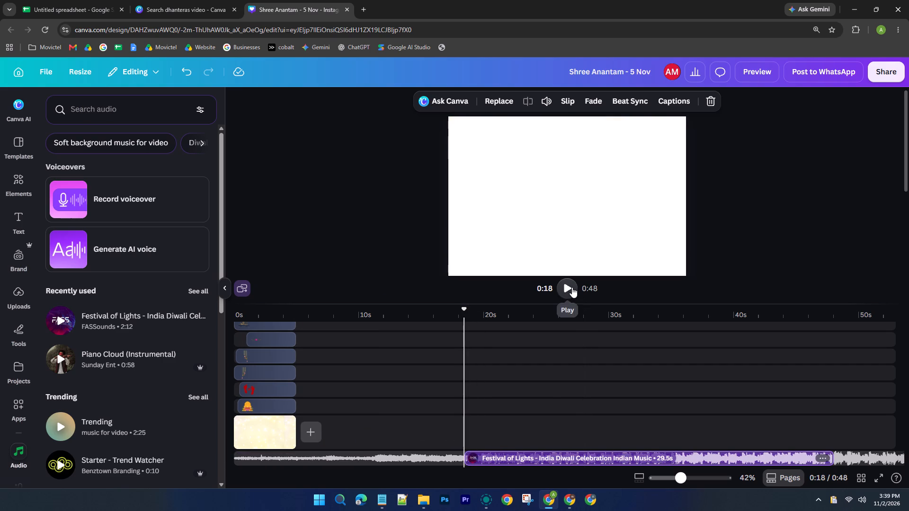
# Play the music to find where its louder part begins, split it at about 22.7 s, and delete the 4.2 s piece before that.
pyautogui.click(572, 287)
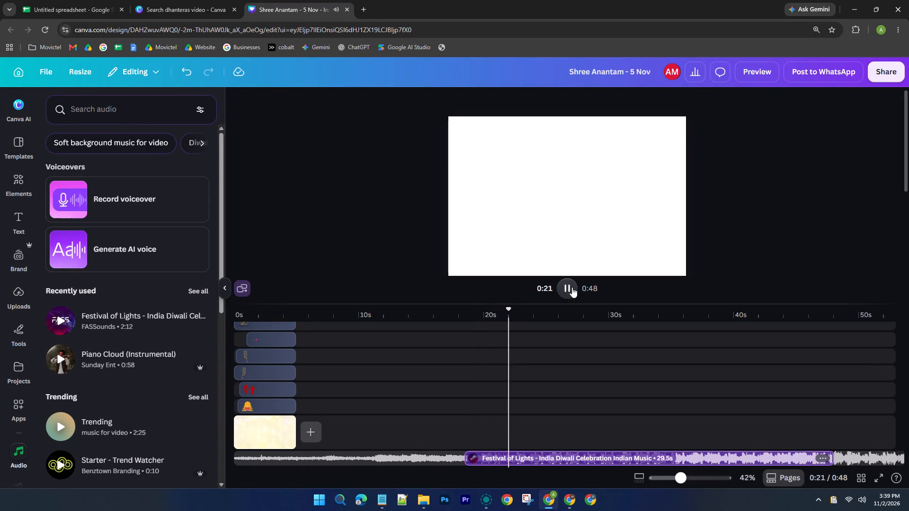
pyautogui.click(572, 287)
pyautogui.scroll(2, 520, 451)
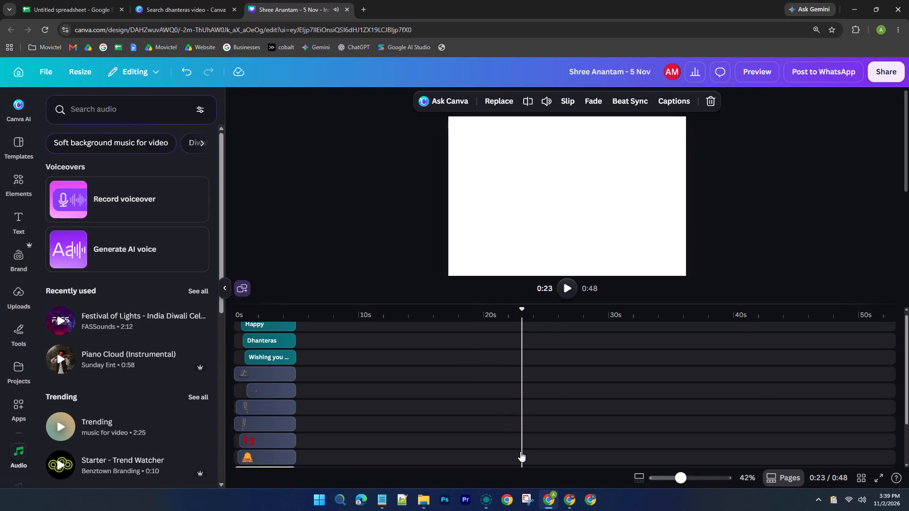
pyautogui.scroll(-3, 520, 451)
pyautogui.keyDown('ctrl'); pyautogui.scroll(11, 520, 457); pyautogui.keyUp('ctrl')
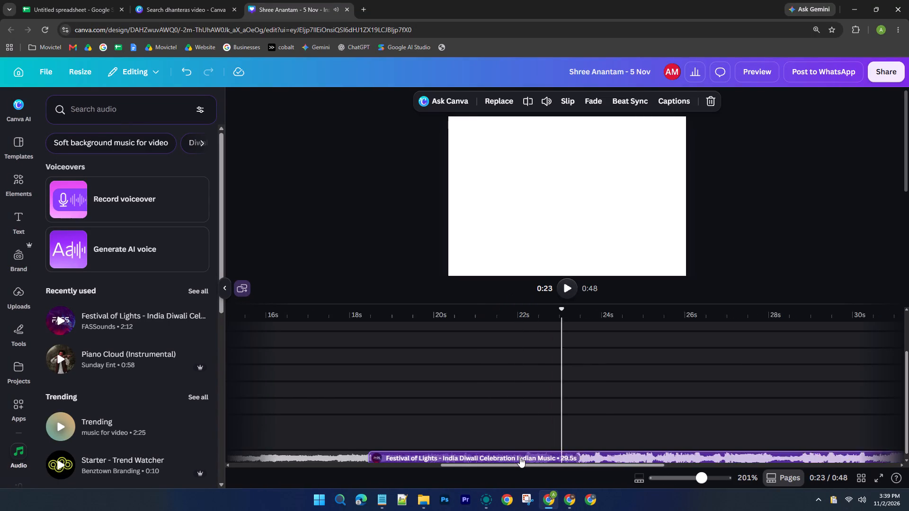
pyautogui.moveTo(570, 306); pyautogui.dragTo(513, 305)
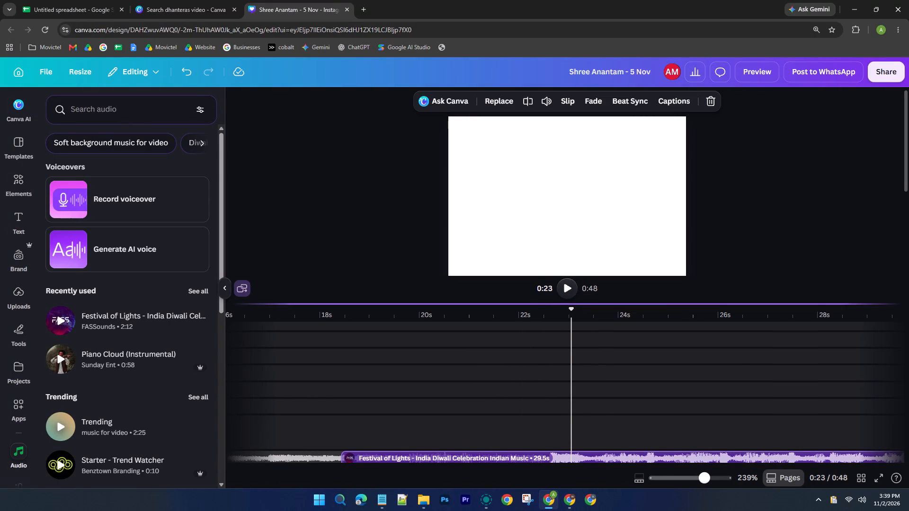
pyautogui.moveTo(513, 305); pyautogui.dragTo(504, 307)
pyautogui.moveTo(571, 314); pyautogui.dragTo(471, 318)
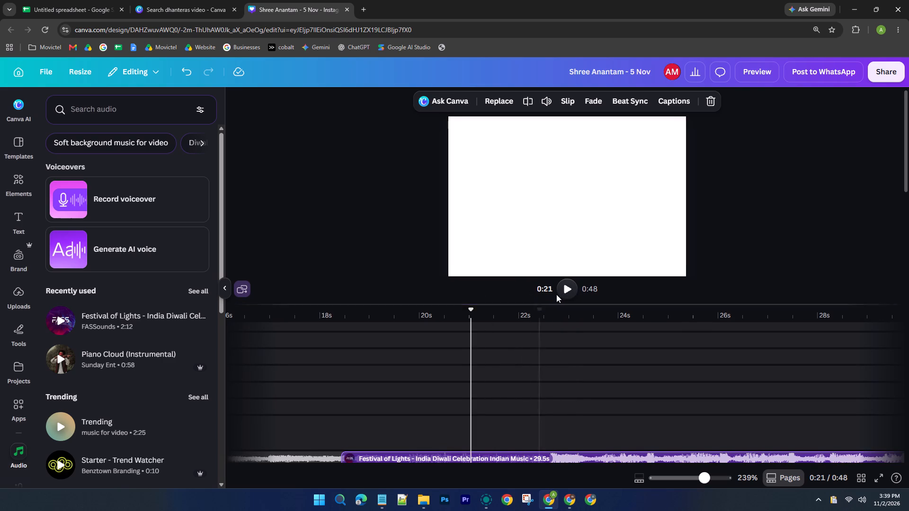
pyautogui.click(562, 290)
pyautogui.click(562, 290)
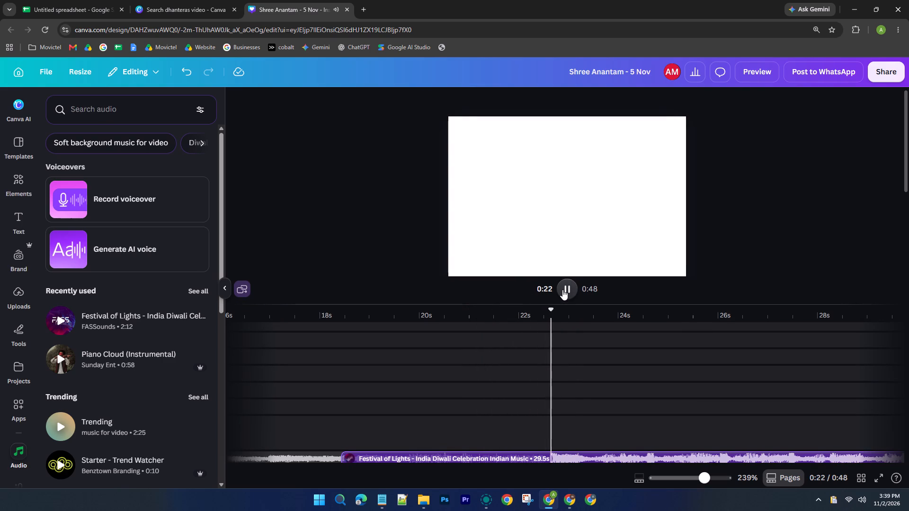
pyautogui.rightClick(557, 458)
pyautogui.click(571, 449)
pyautogui.click(496, 458)
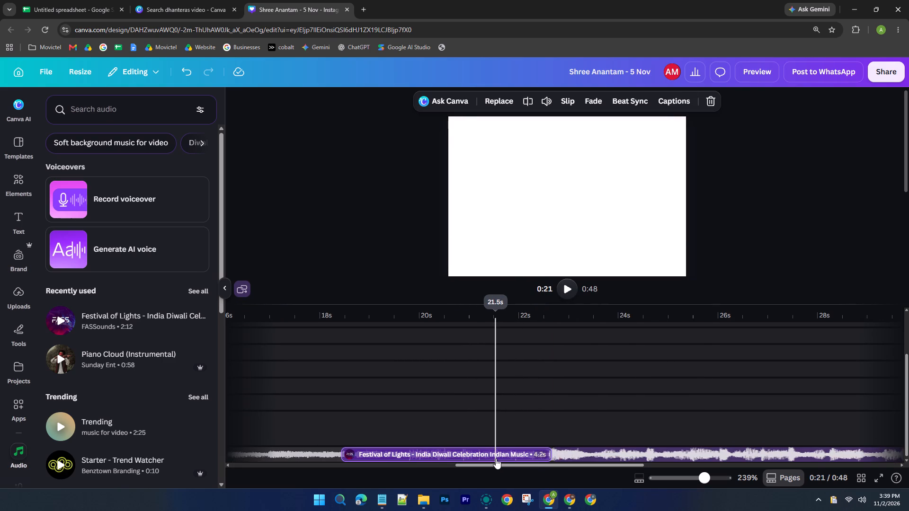
pyautogui.press('Delete')
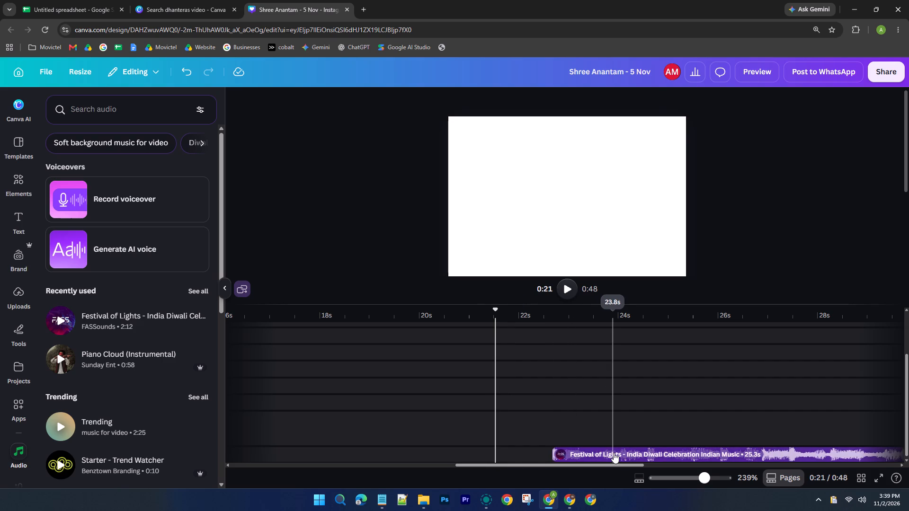
# Move the remaining 25.3 s music clip to the beginning of the timeline at 0 s.
pyautogui.keyDown('ctrl'); pyautogui.scroll(-11, 614, 453); pyautogui.keyUp('ctrl')
pyautogui.moveTo(637, 454); pyautogui.dragTo(568, 465)
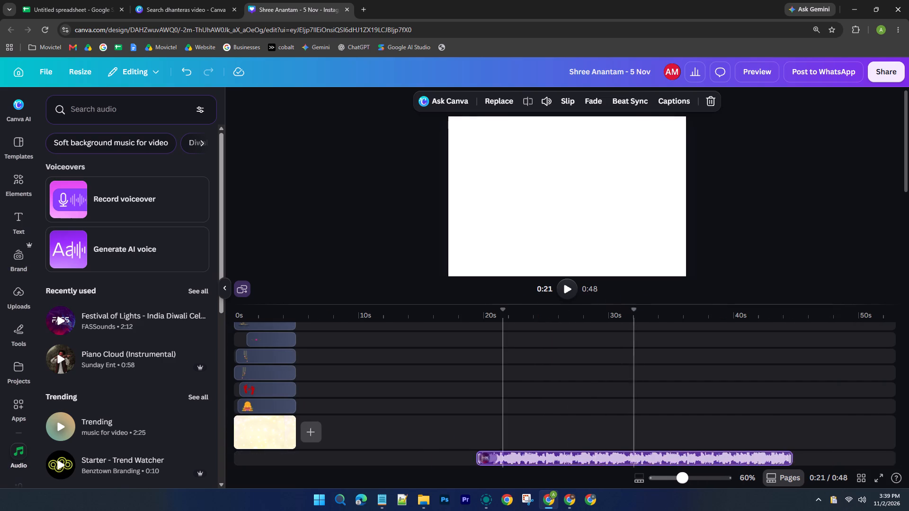
pyautogui.moveTo(568, 465); pyautogui.dragTo(349, 478)
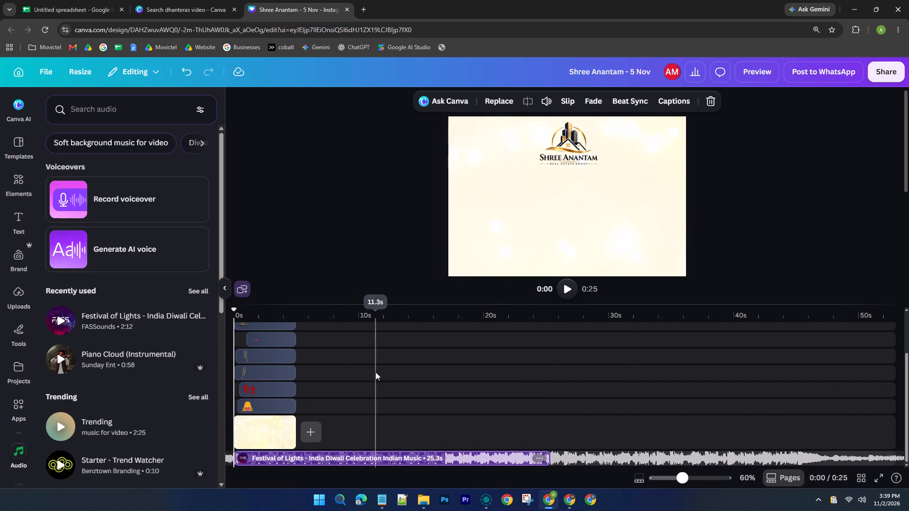
# Play the video past its end, split the music at about 5.4 s, and delete the 19.9 s piece after that.
pyautogui.click(567, 290)
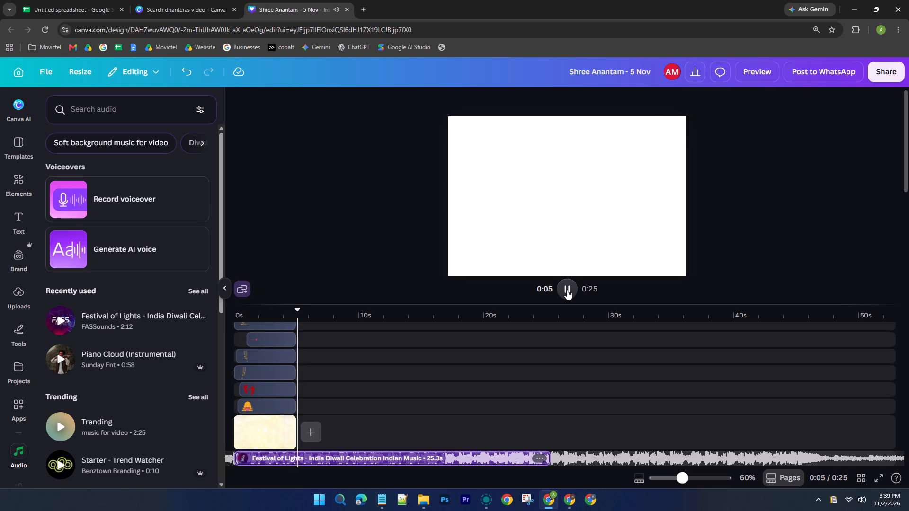
pyautogui.click(567, 290)
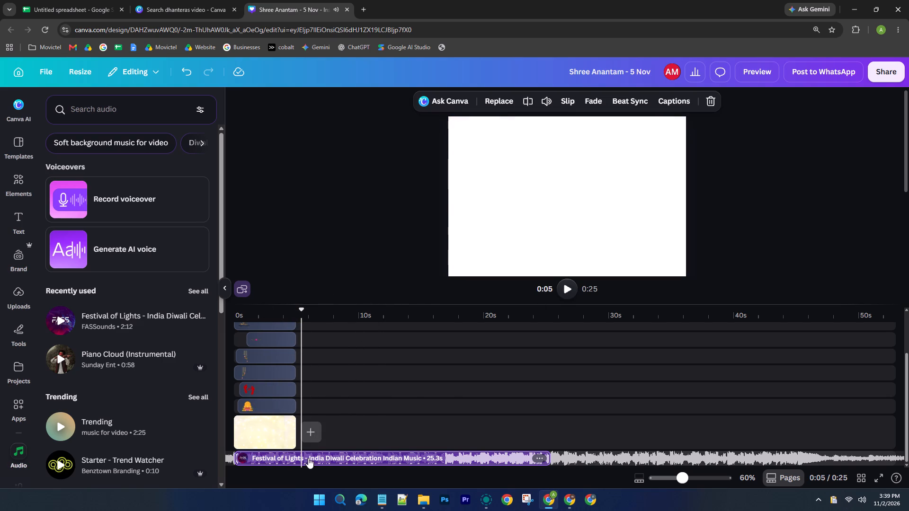
pyautogui.rightClick(308, 458)
pyautogui.click(331, 449)
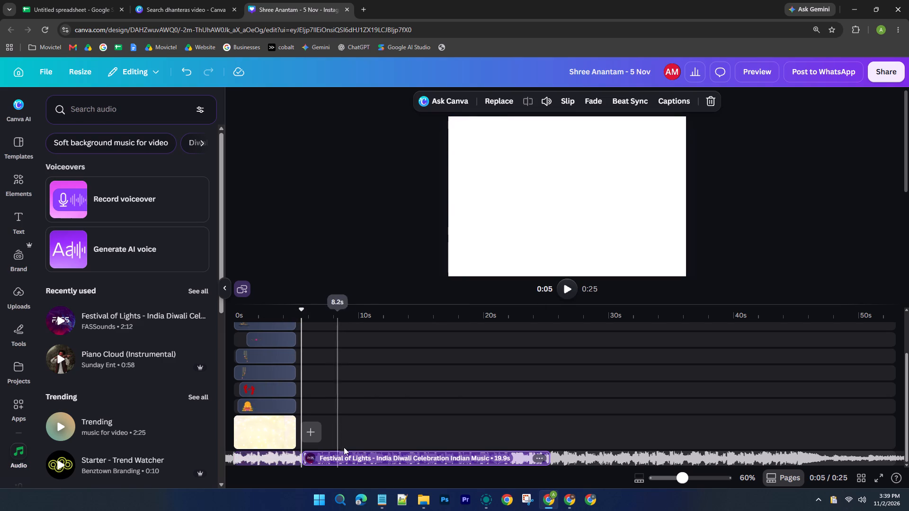
pyautogui.press('Delete')
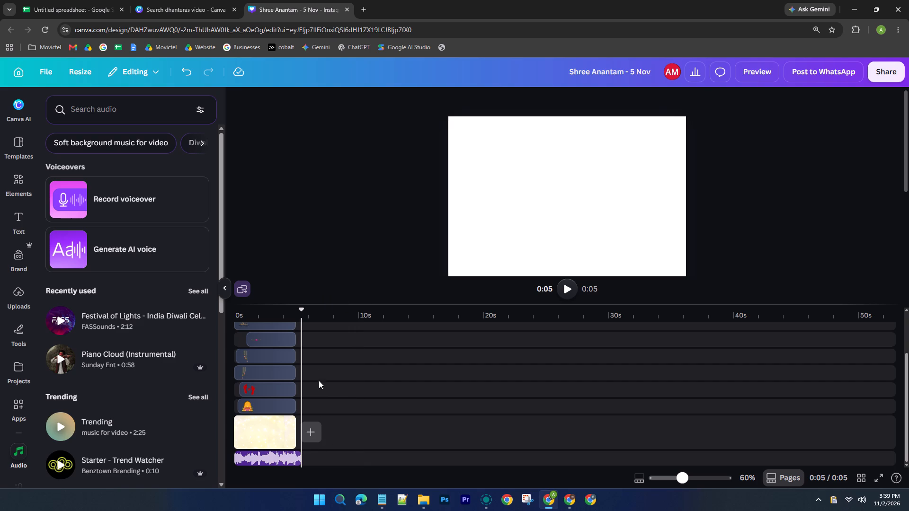
# Select the page clip with all its elements and extend their shared end to match the music, making the page 5.5 s long.
pyautogui.scroll(4, 315, 353)
pyautogui.click(282, 335)
pyautogui.scroll(-2, 282, 335)
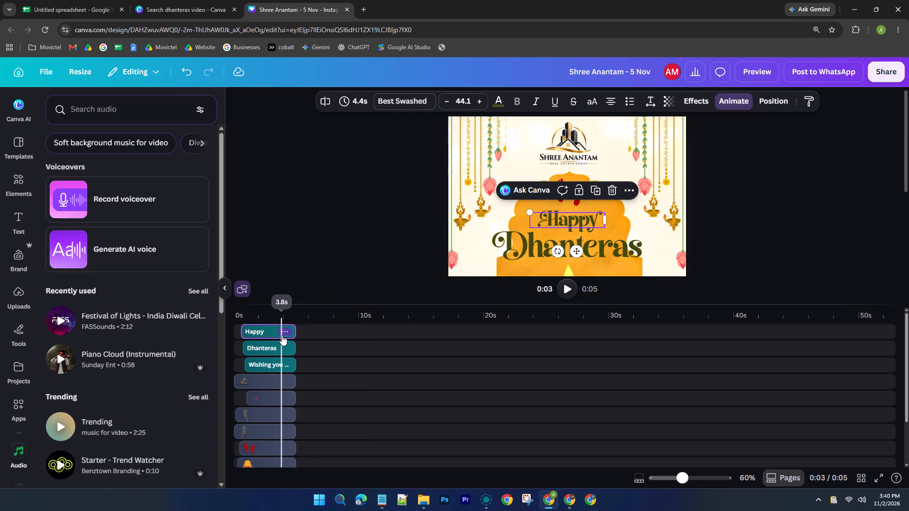
pyautogui.scroll(-2, 282, 335)
pyautogui.keyDown('shift'); pyautogui.click(281, 425); pyautogui.keyUp('shift')
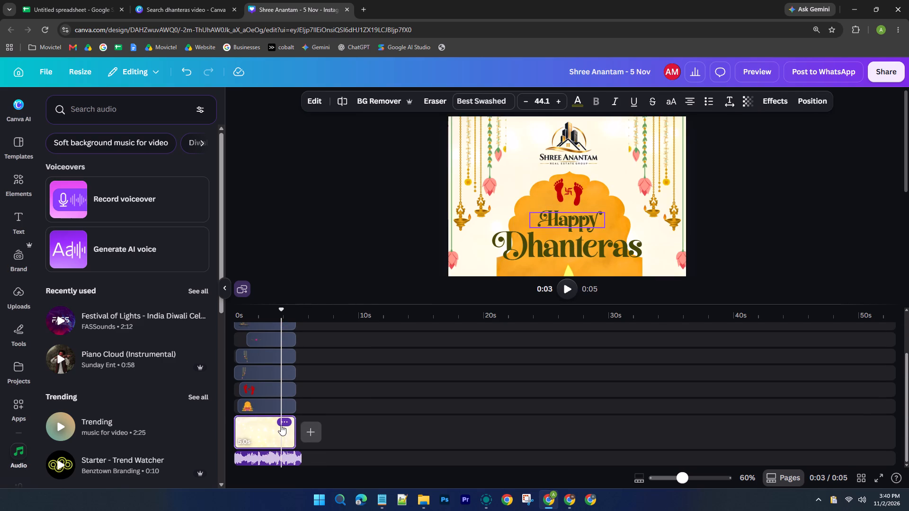
pyautogui.keyDown('shift'); pyautogui.click(270, 407); pyautogui.keyUp('shift')
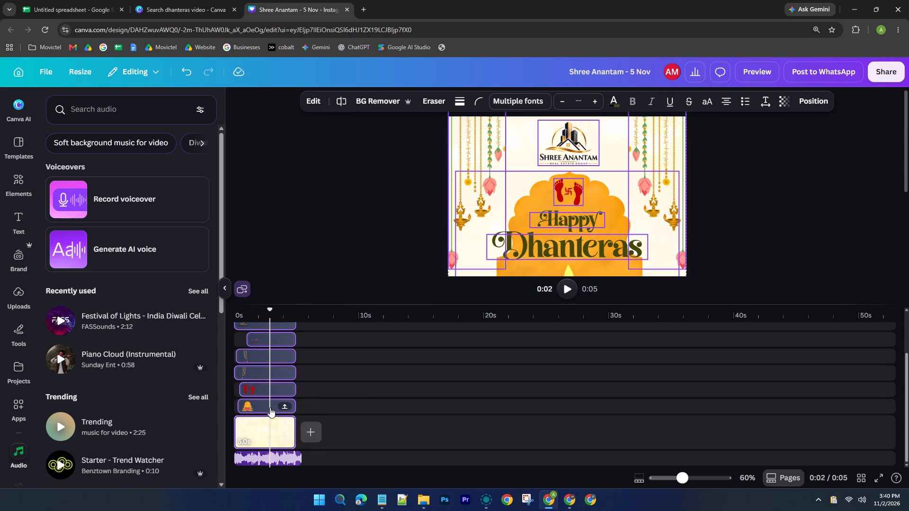
pyautogui.moveTo(293, 406); pyautogui.dragTo(296, 406)
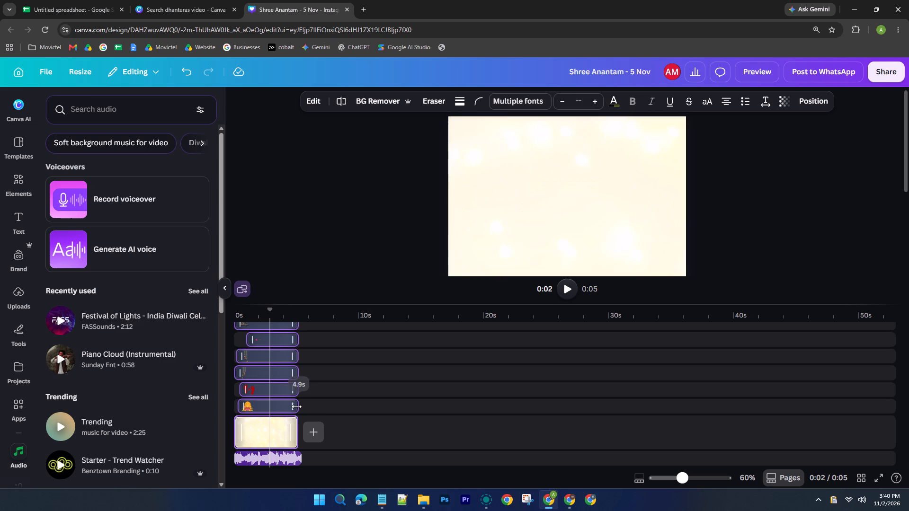
pyautogui.moveTo(296, 406); pyautogui.dragTo(297, 407)
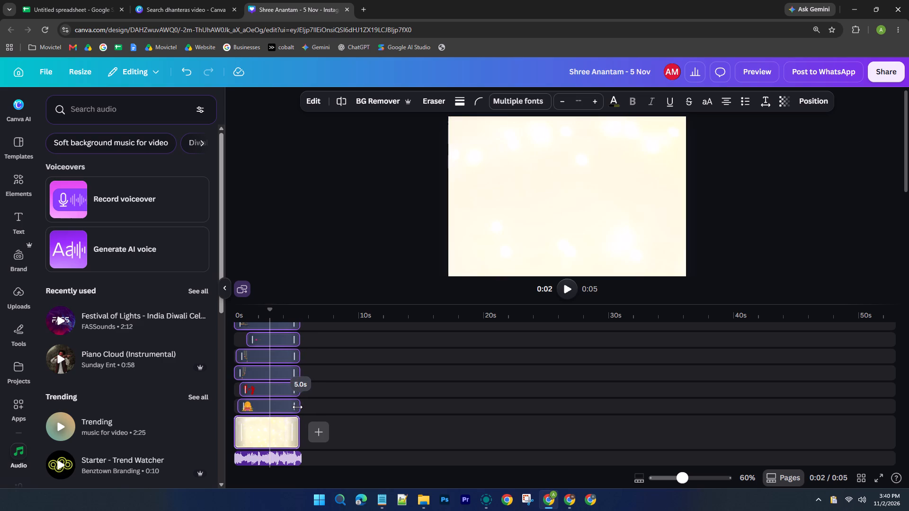
pyautogui.moveTo(297, 407); pyautogui.dragTo(300, 407)
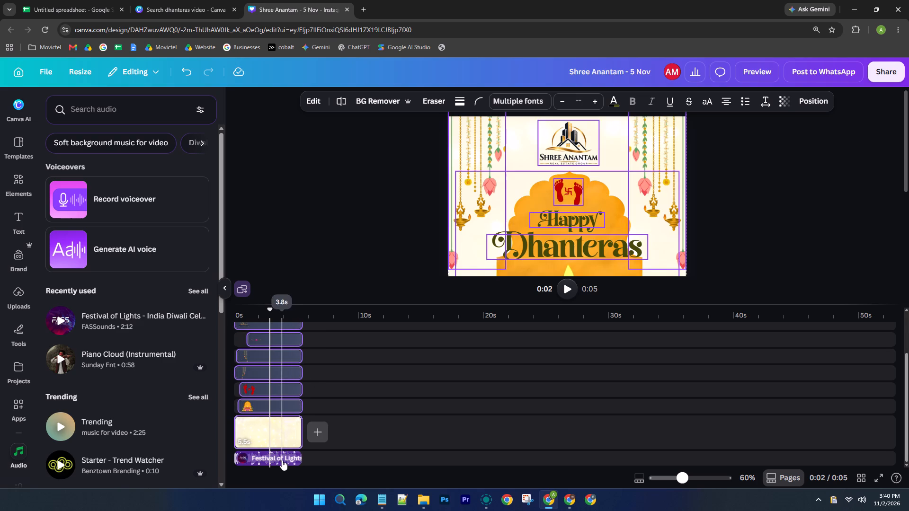
# Play the lengthened page from the start to review its animations together with the trimmed music.
pyautogui.click(283, 460)
pyautogui.scroll(3, 335, 416)
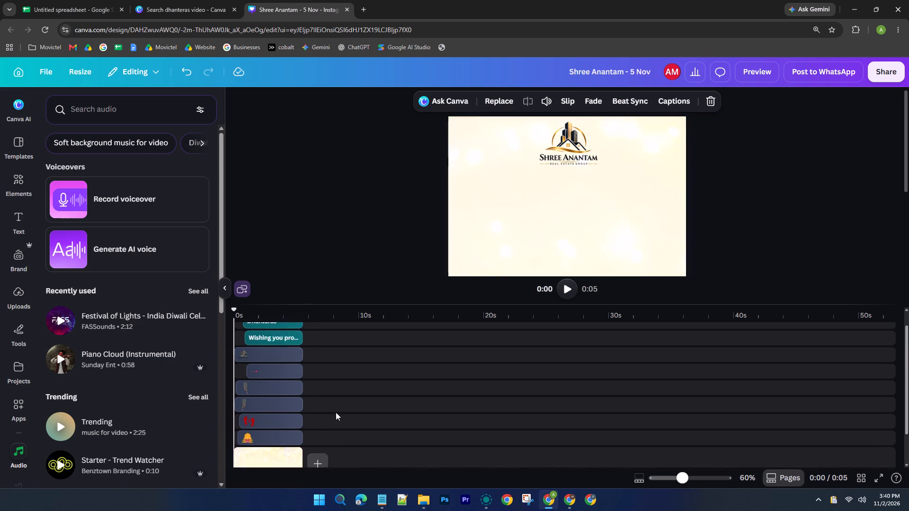
pyautogui.scroll(6, 336, 412)
pyautogui.click(571, 290)
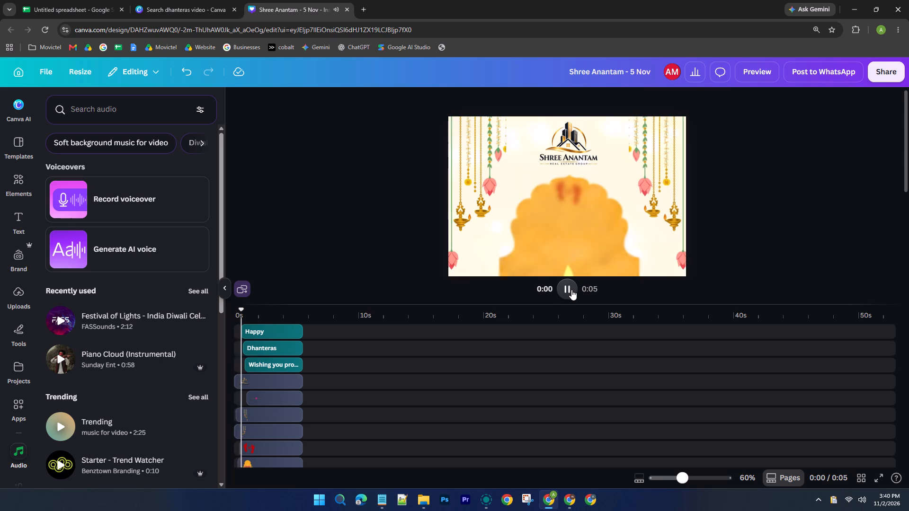
pyautogui.keyDown('ctrl'); pyautogui.scroll(-4, 762, 244); pyautogui.keyUp('ctrl')
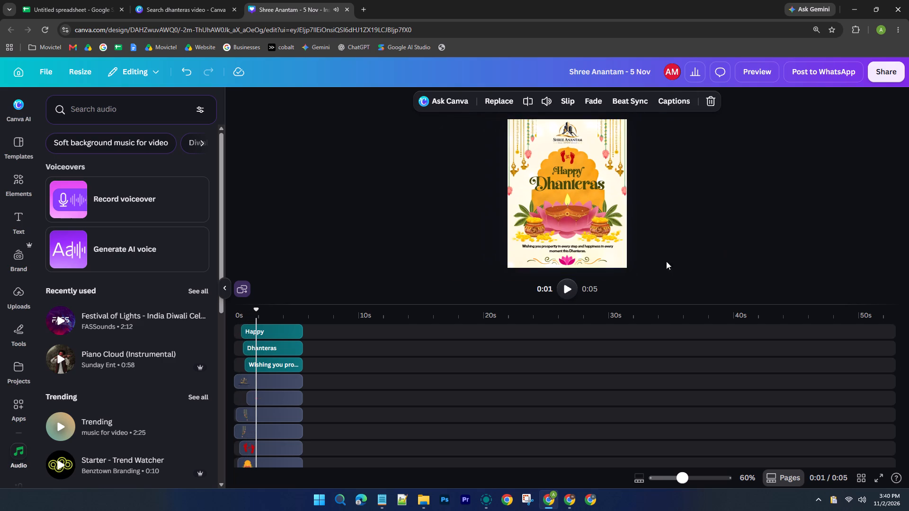
pyautogui.click(564, 288)
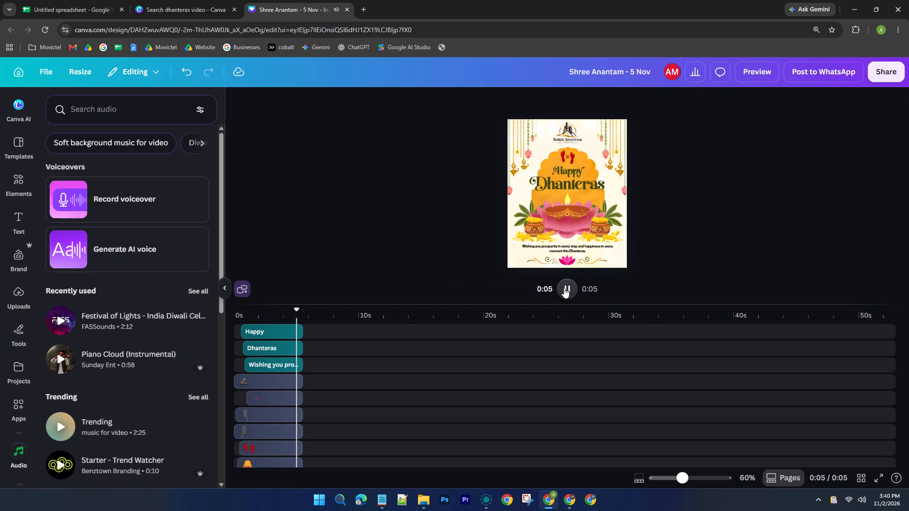
pyautogui.click(564, 288)
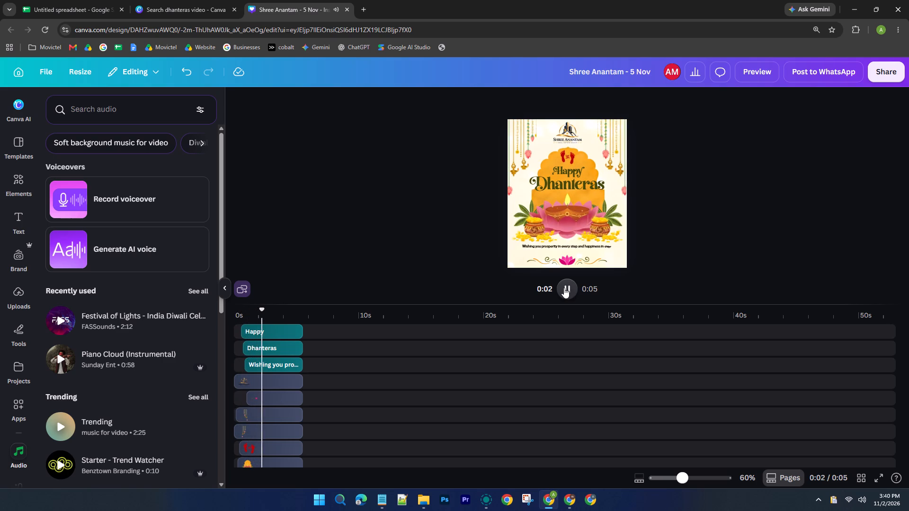
# Duplicate the 5.5 s background clip to add a second background-only clip after the first.
pyautogui.scroll(-4, 312, 422)
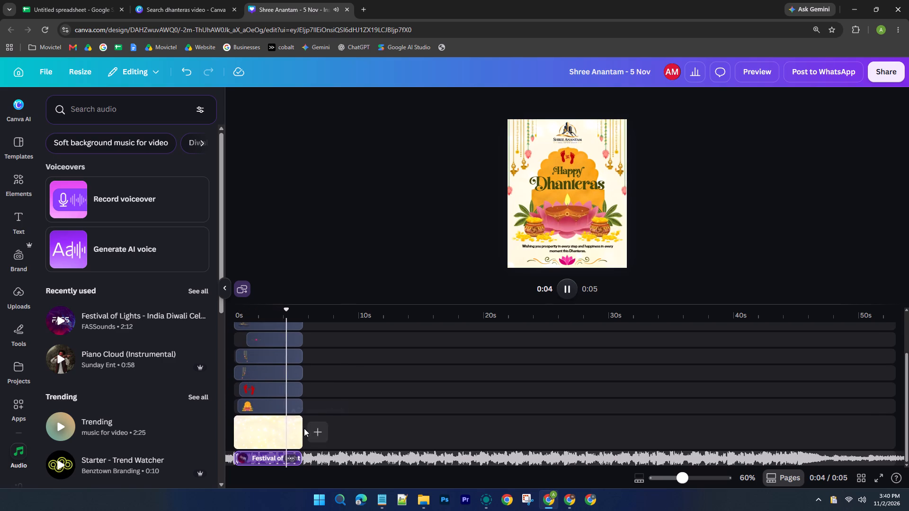
pyautogui.click(285, 435)
pyautogui.rightClick(285, 435)
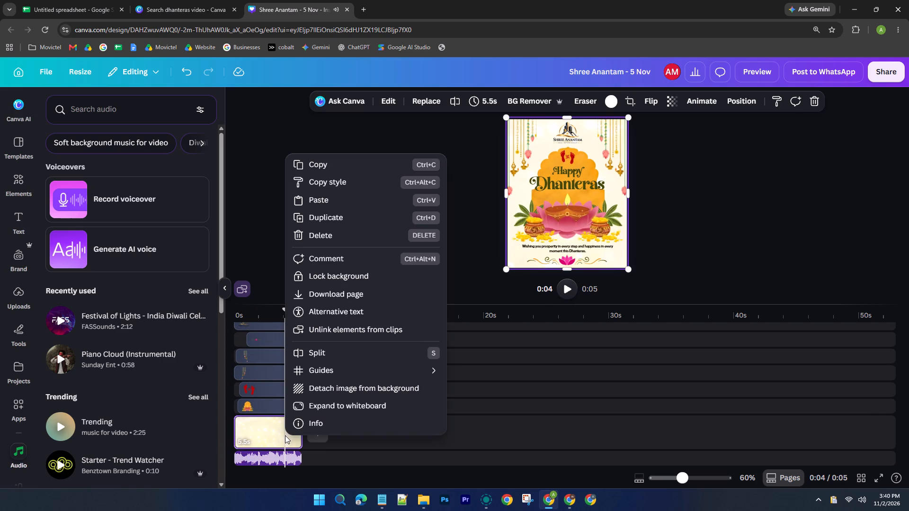
pyautogui.click(352, 211)
# Apply the Succession animation to the Shree Anantam logo on the first page, on enter only, at medium speed and maximum intensity.
pyautogui.scroll(4, 328, 429)
pyautogui.scroll(-3, 328, 429)
pyautogui.scroll(4, 329, 429)
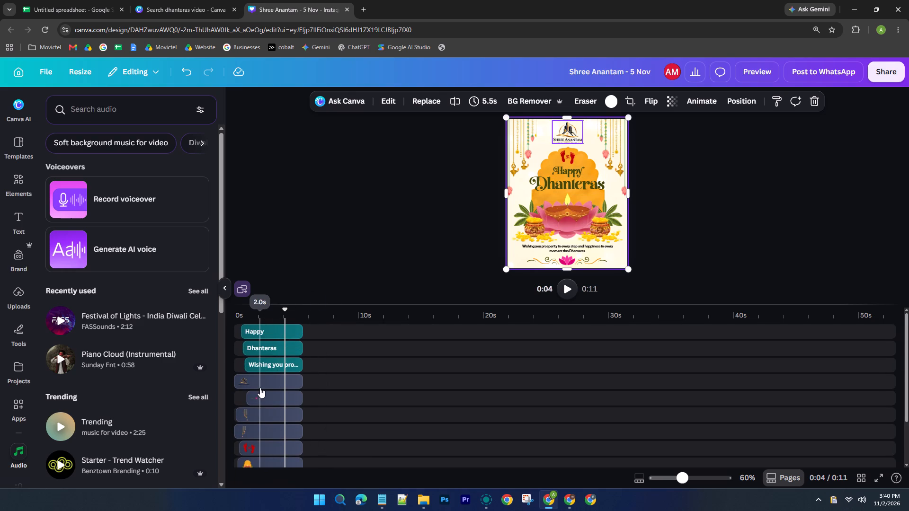
pyautogui.click(262, 384)
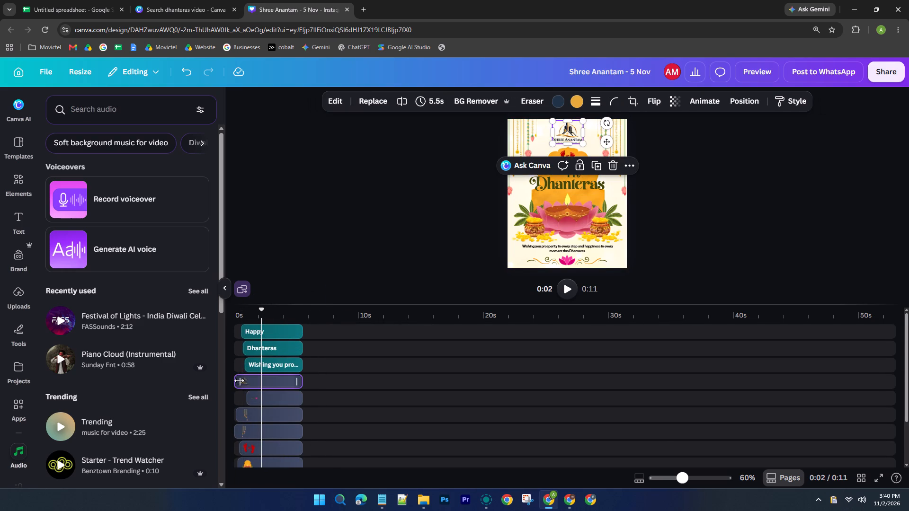
pyautogui.click(239, 380)
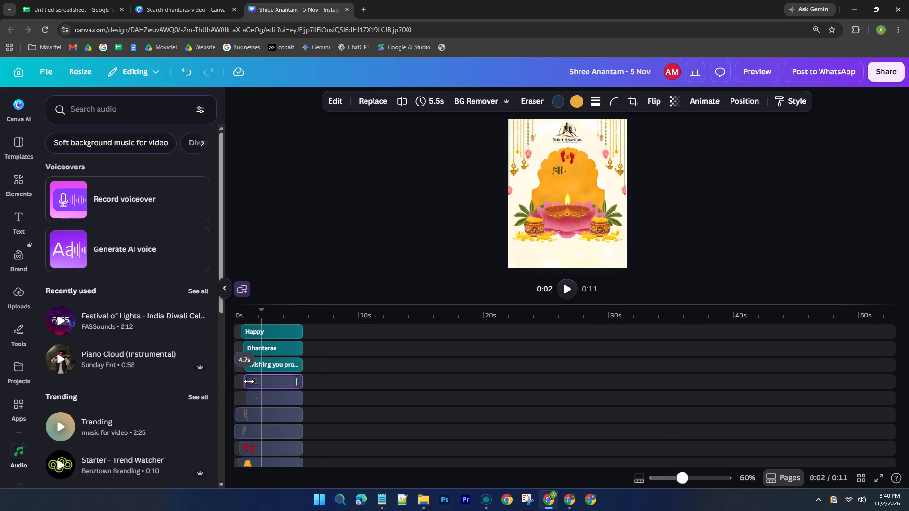
pyautogui.rightClick(254, 384)
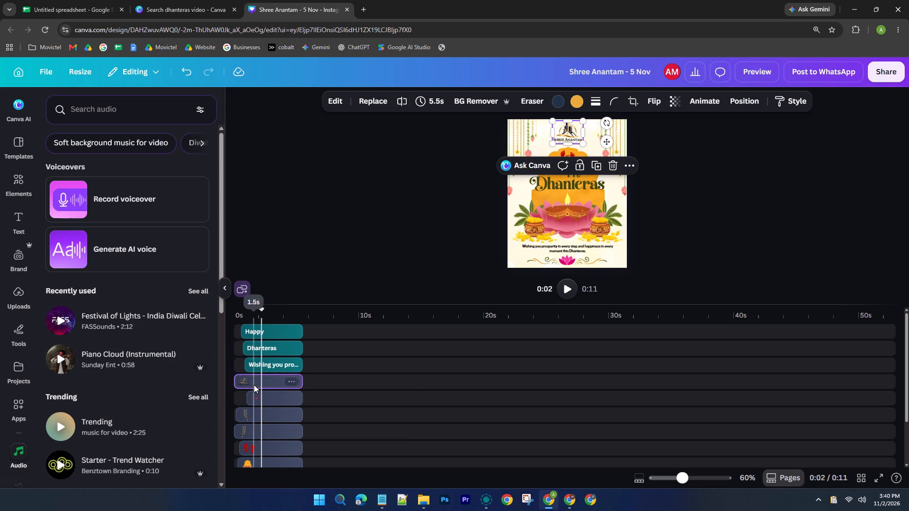
pyautogui.click(702, 100)
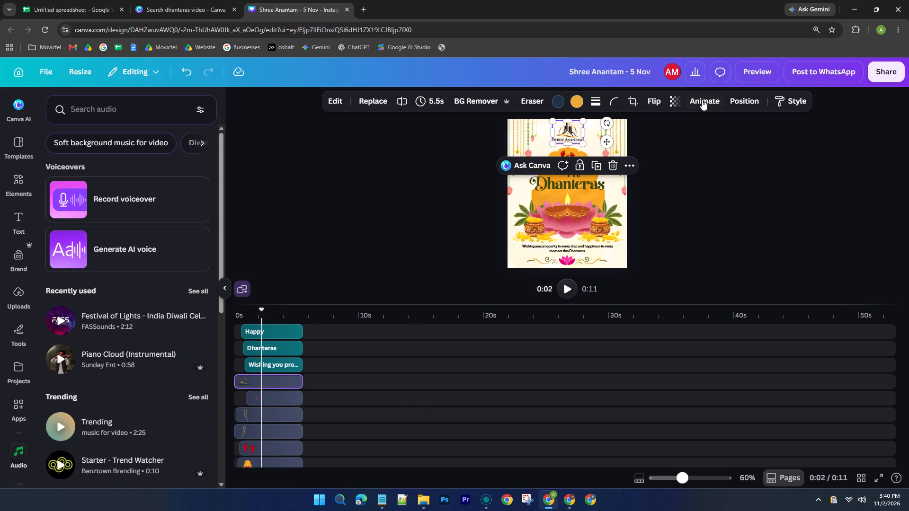
pyautogui.click(702, 100)
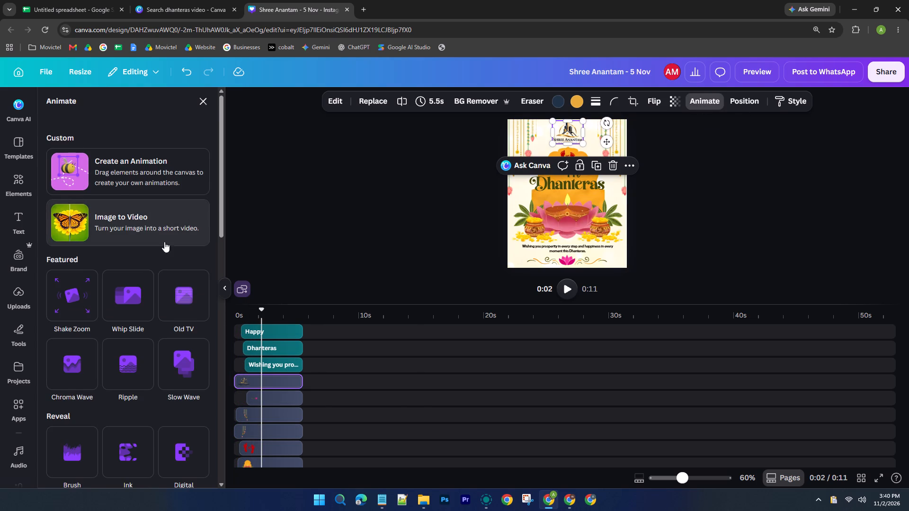
pyautogui.scroll(-7, 161, 247)
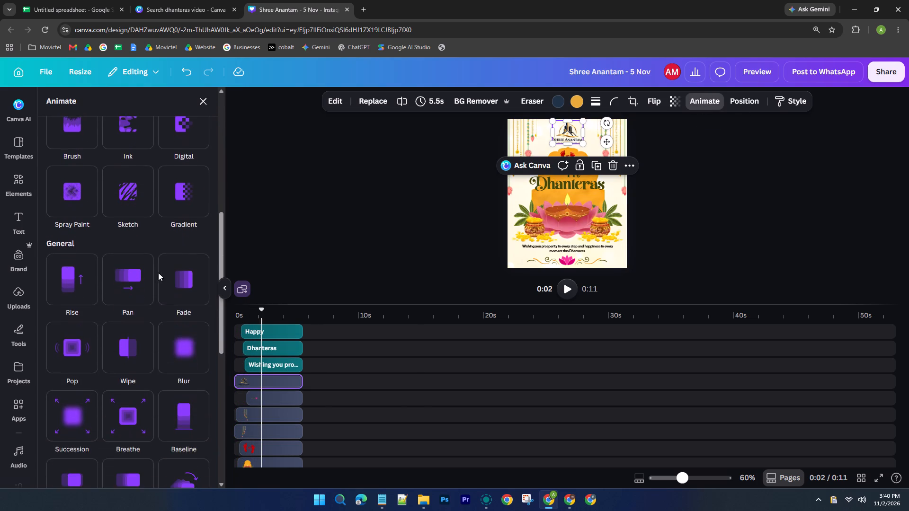
pyautogui.scroll(-3, 162, 249)
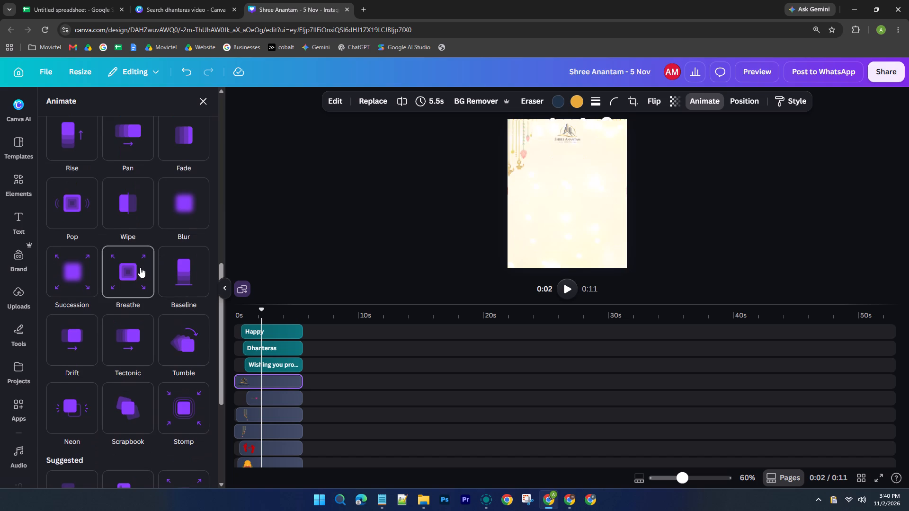
pyautogui.click(84, 275)
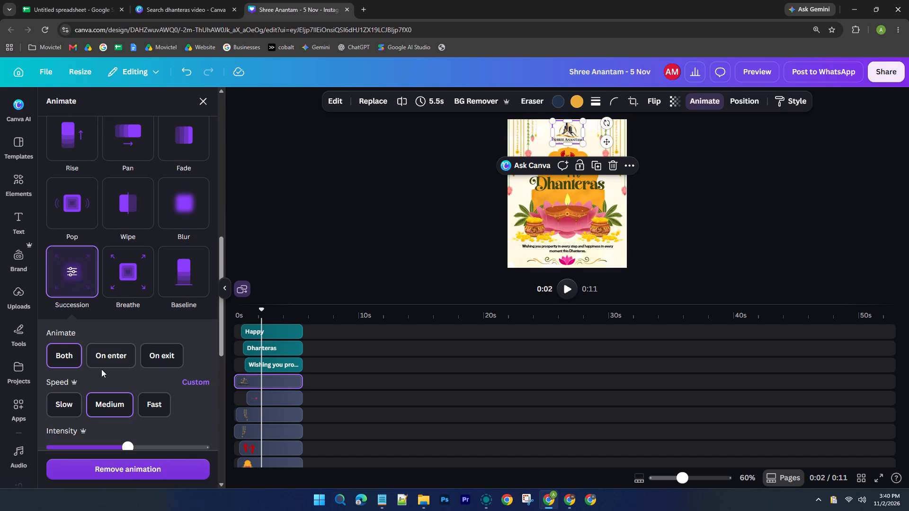
pyautogui.click(108, 358)
pyautogui.scroll(-2, 108, 375)
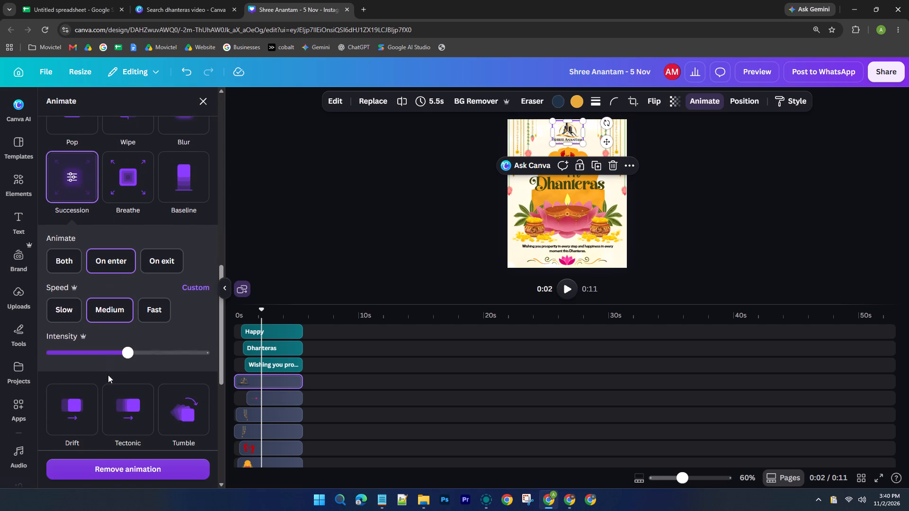
pyautogui.moveTo(127, 350); pyautogui.dragTo(247, 351)
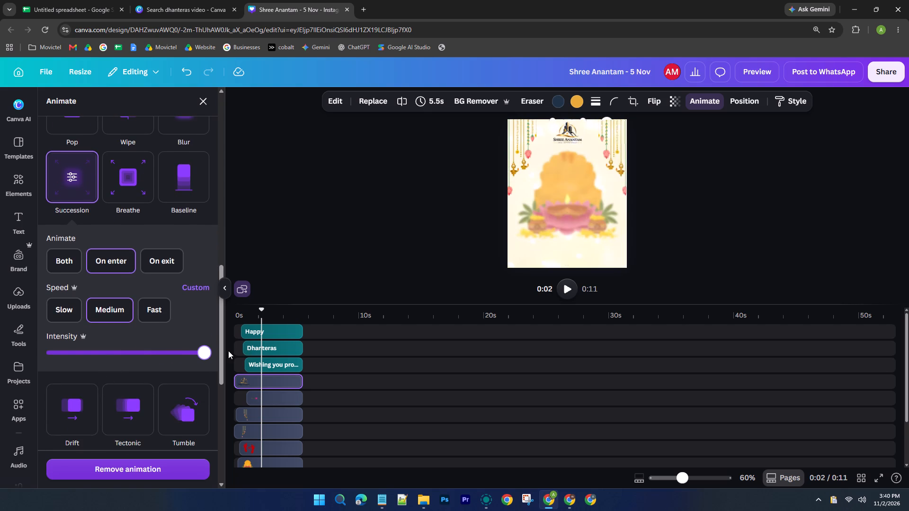
# Duplicate the animated Shree Anantam logo and move one copy on the timeline over the second background clip, starting at about 5.5 s.
pyautogui.rightClick(274, 384)
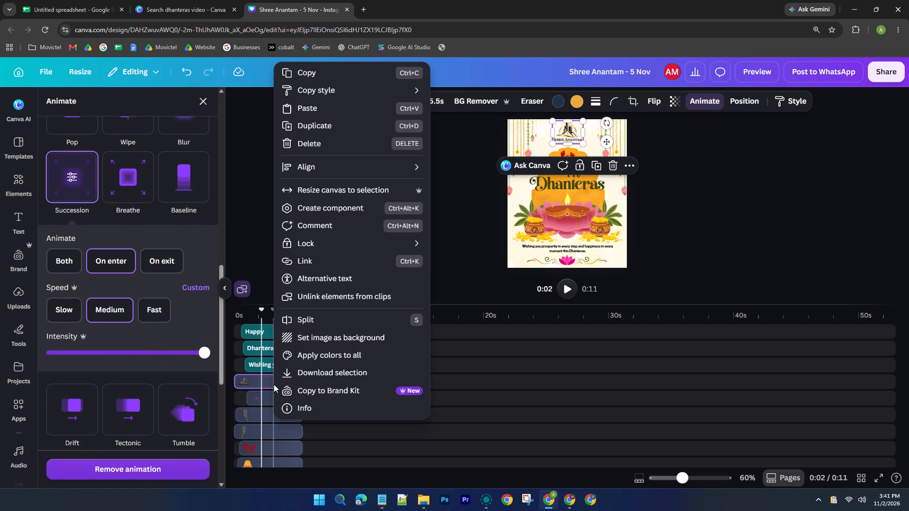
pyautogui.click(348, 122)
pyautogui.scroll(-1, 340, 414)
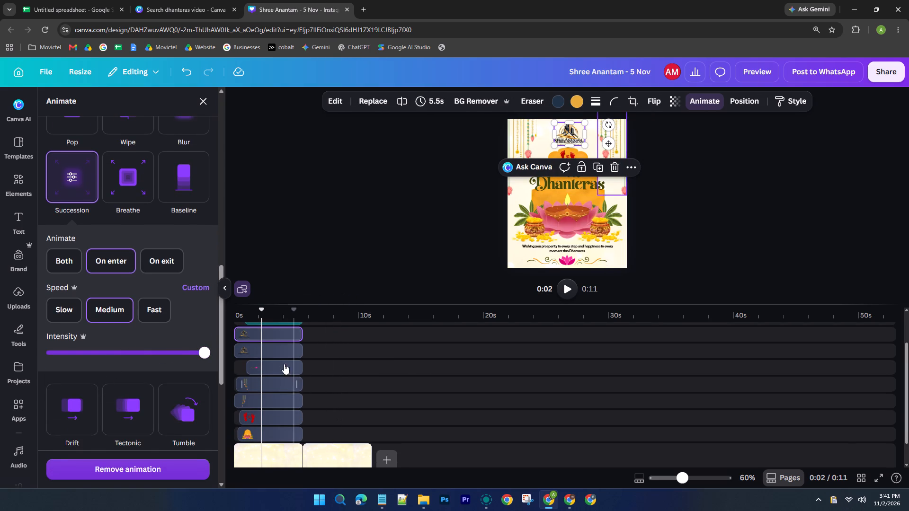
pyautogui.moveTo(278, 352); pyautogui.dragTo(349, 431)
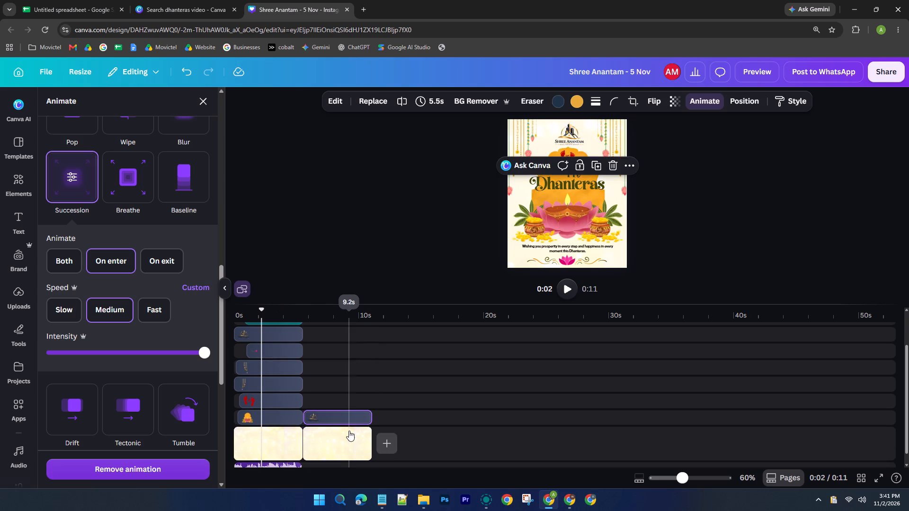
# Play the video across the transition into the second clip to check the logo's entrance, stopping at about 6 s.
pyautogui.scroll(3, 348, 430)
pyautogui.scroll(-3, 348, 430)
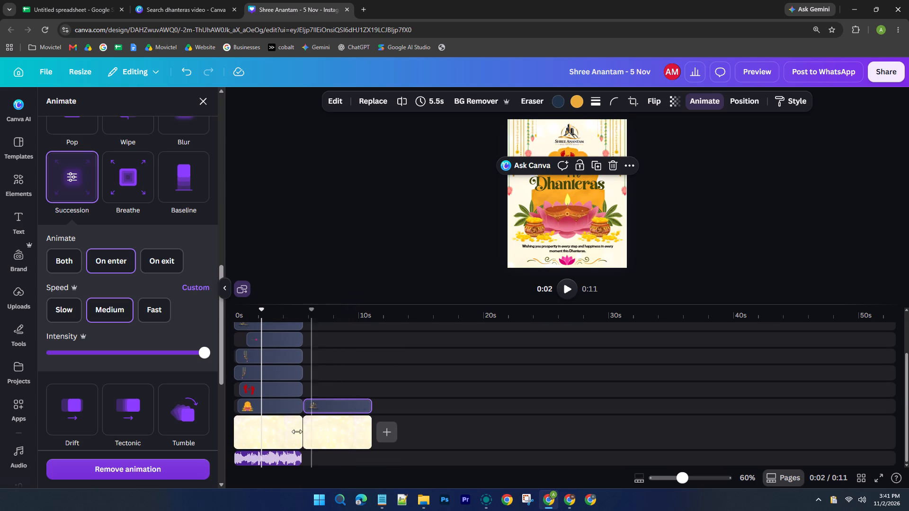
pyautogui.click(569, 287)
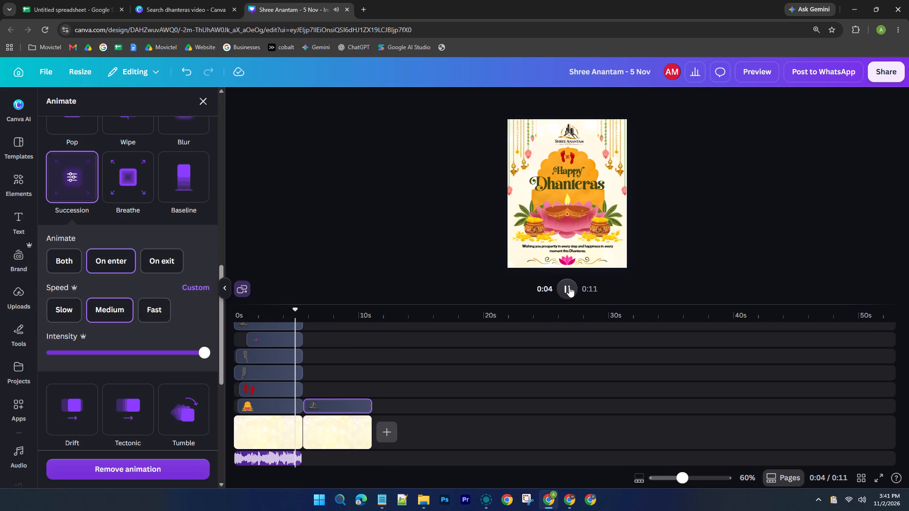
pyautogui.click(569, 287)
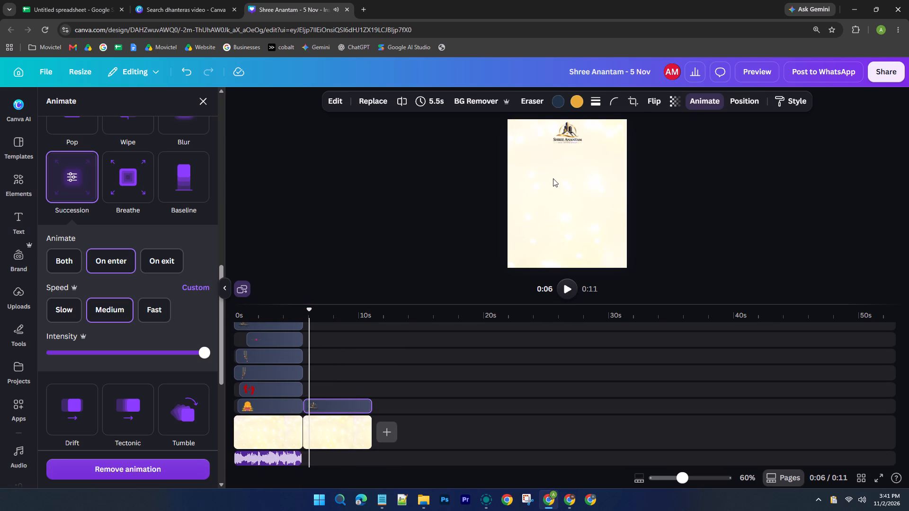
# Enlarge the Shree Anantam logo on the second clip to about two-thirds of the page width and centre it on the page.
pyautogui.click(568, 133)
pyautogui.keyDown('ctrl'); pyautogui.keyDown('shift'); pyautogui.scroll(3, 568, 133); pyautogui.keyUp('shift'); pyautogui.keyUp('ctrl')
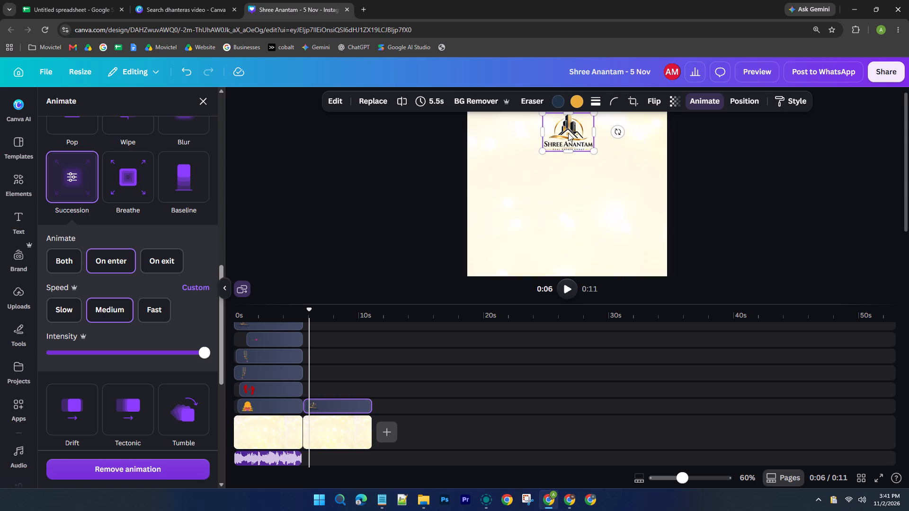
pyautogui.keyDown('ctrl'); pyautogui.scroll(3, 568, 133); pyautogui.keyUp('ctrl')
pyautogui.keyDown('ctrl'); pyautogui.scroll(-6, 633, 159); pyautogui.keyUp('ctrl')
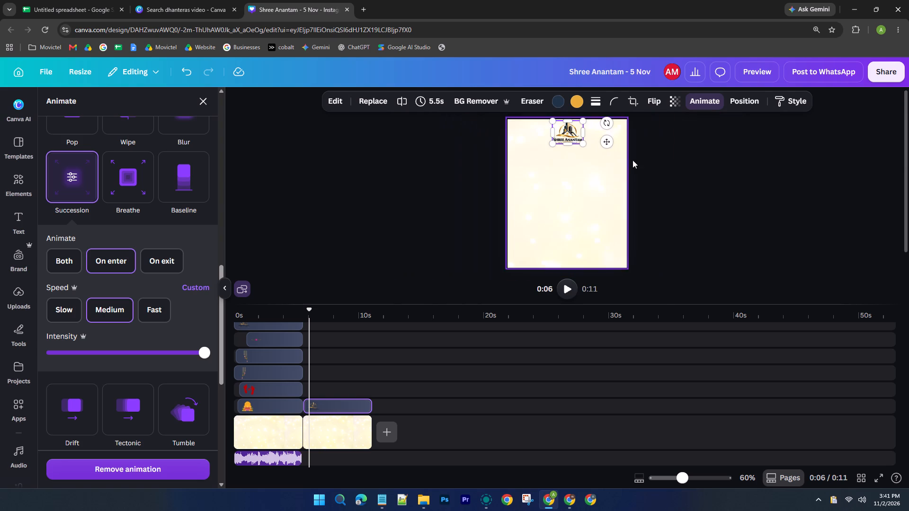
pyautogui.moveTo(659, 305); pyautogui.dragTo(673, 448)
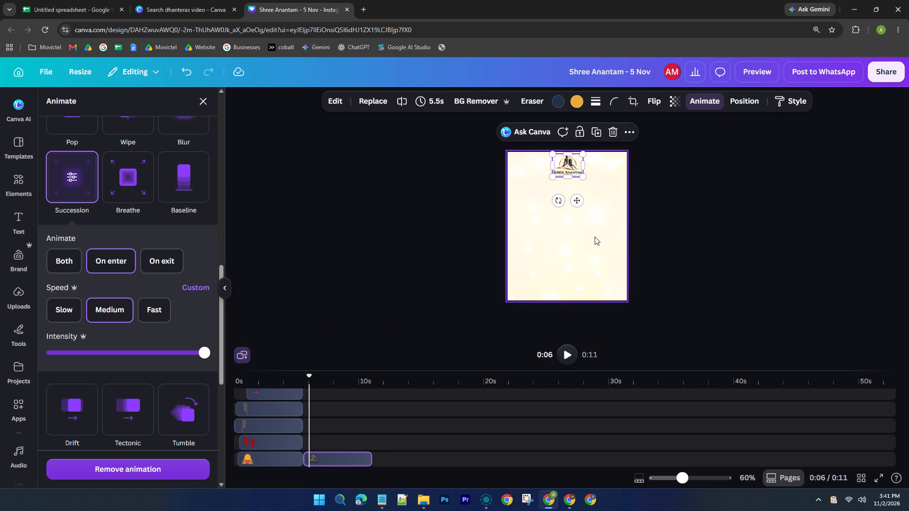
pyautogui.moveTo(584, 178); pyautogui.dragTo(623, 232)
pyautogui.moveTo(604, 194); pyautogui.dragTo(579, 237)
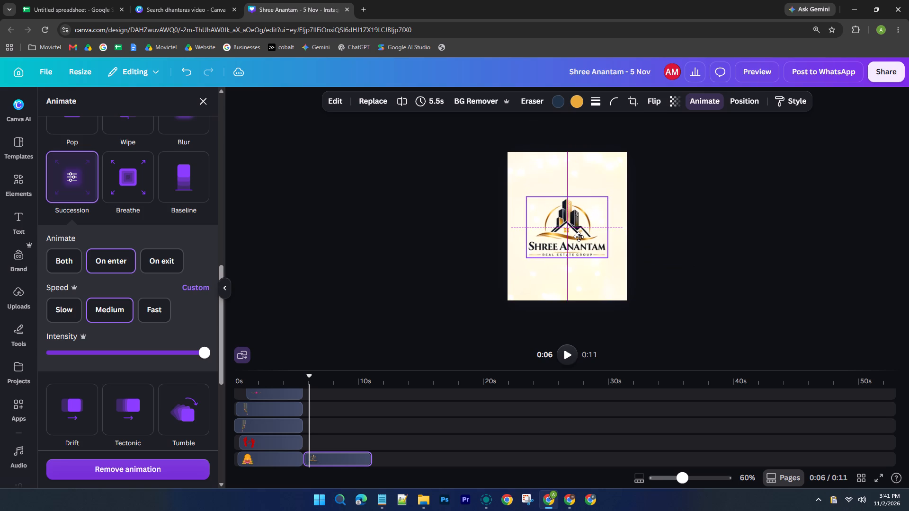
pyautogui.moveTo(579, 237); pyautogui.dragTo(578, 237)
pyautogui.click(758, 245)
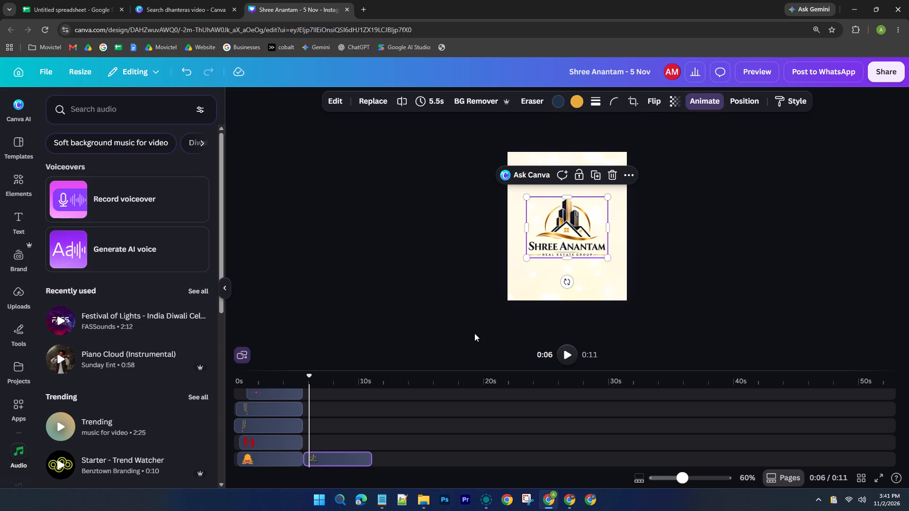
# Play the video from the beginning into the second clip to check the enlarged logo's entrance.
pyautogui.moveTo(310, 376); pyautogui.dragTo(207, 379)
pyautogui.click(567, 352)
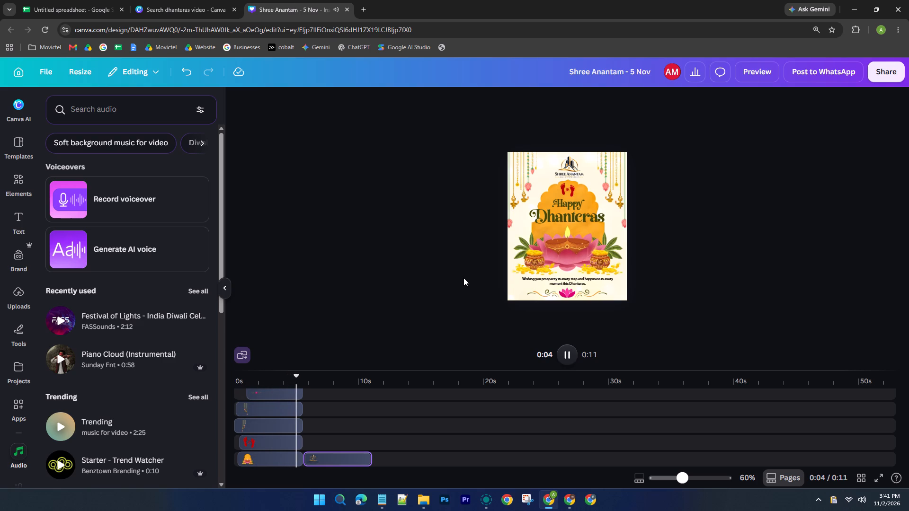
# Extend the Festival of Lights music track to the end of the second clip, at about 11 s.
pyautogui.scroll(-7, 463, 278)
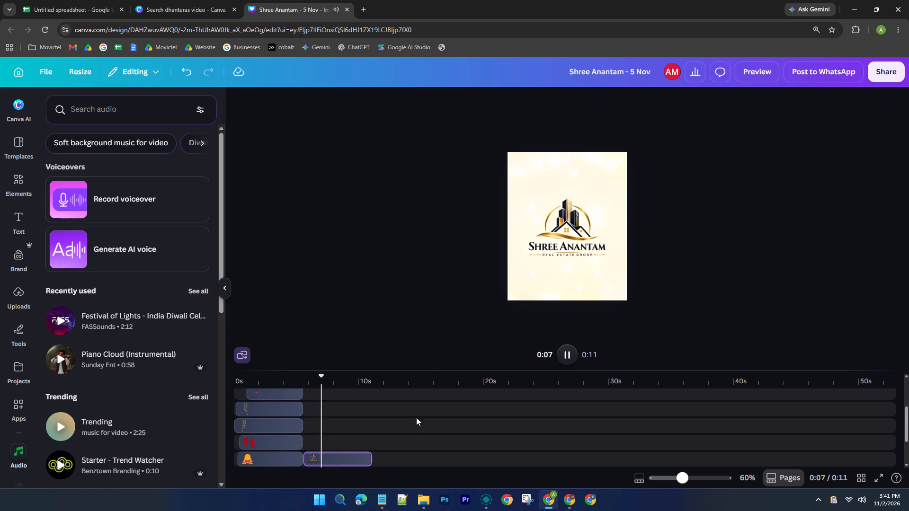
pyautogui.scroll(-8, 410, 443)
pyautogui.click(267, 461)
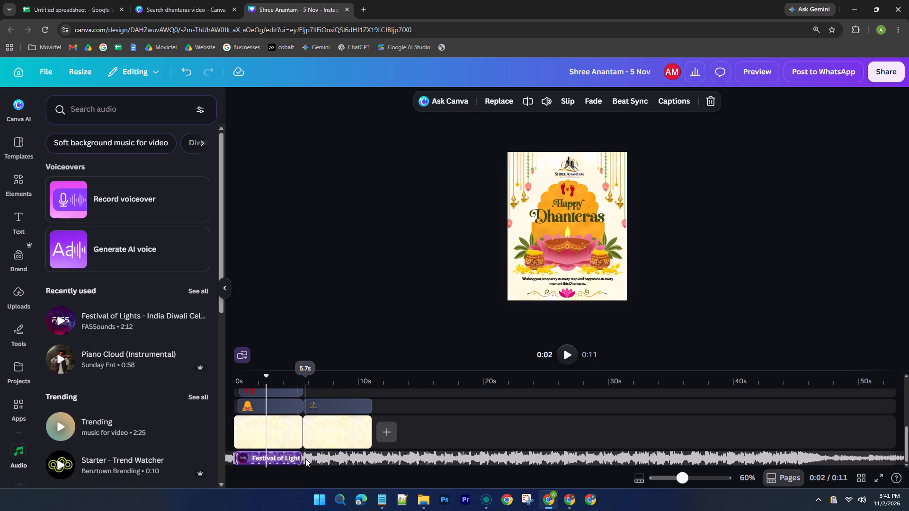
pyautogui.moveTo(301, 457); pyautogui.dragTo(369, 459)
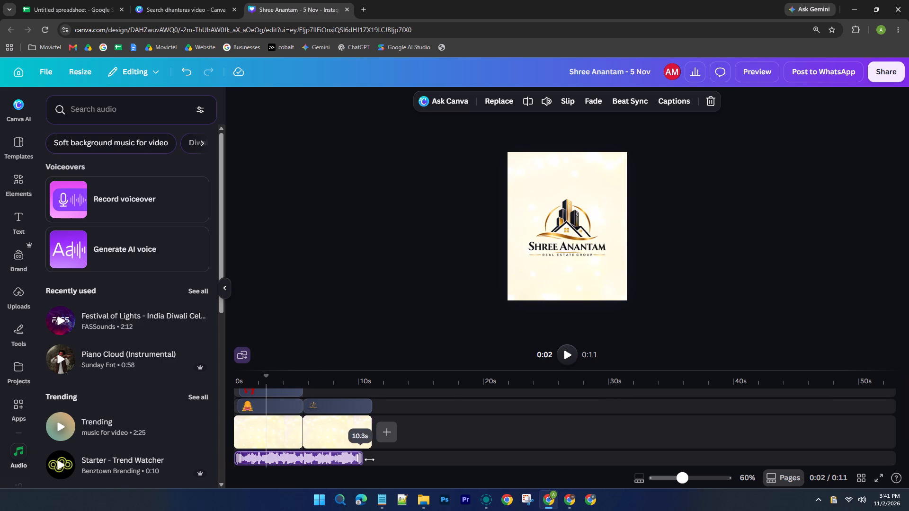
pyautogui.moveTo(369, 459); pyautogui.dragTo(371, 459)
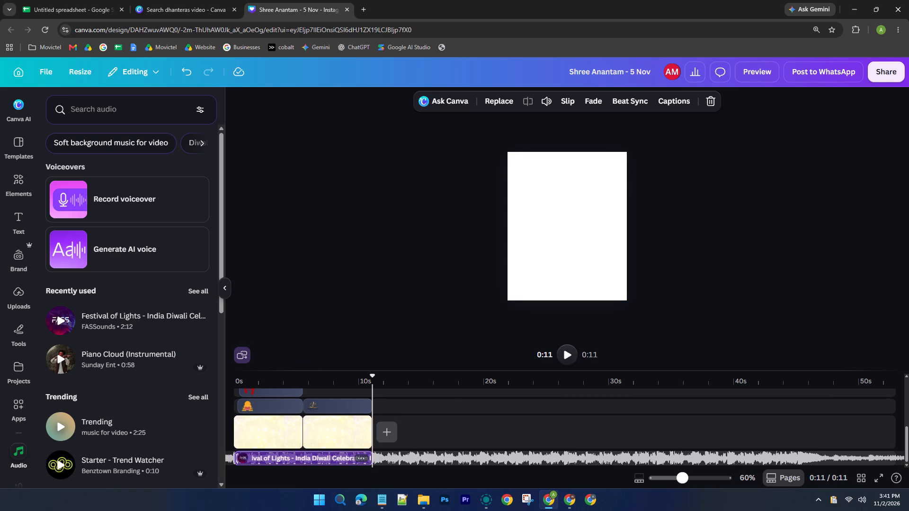
# Play the video from the beginning with the extended music and replay the transition from about 4.6 s.
pyautogui.moveTo(372, 376); pyautogui.dragTo(219, 390)
pyautogui.click(578, 352)
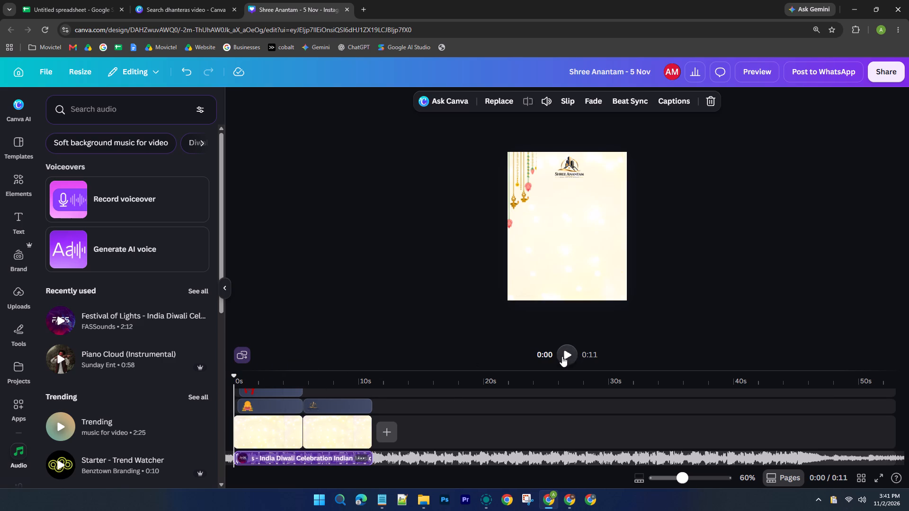
pyautogui.click(562, 356)
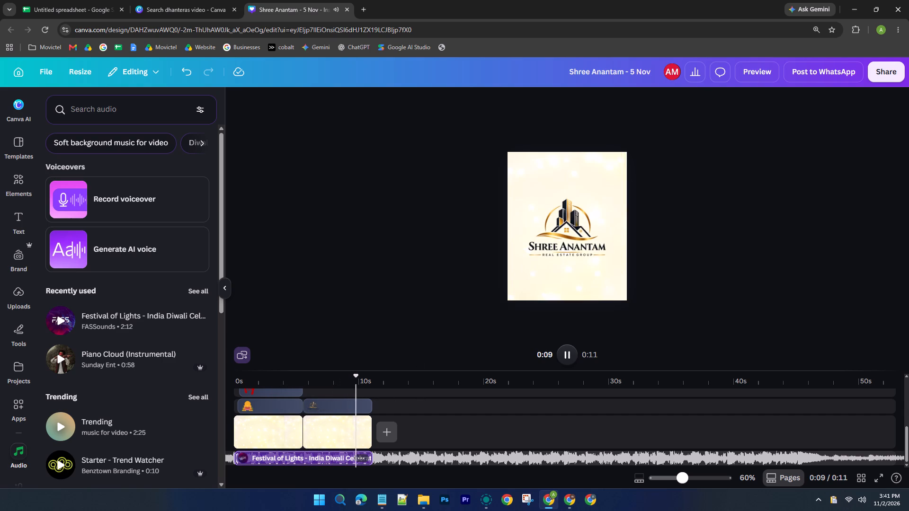
pyautogui.moveTo(365, 376); pyautogui.dragTo(283, 364)
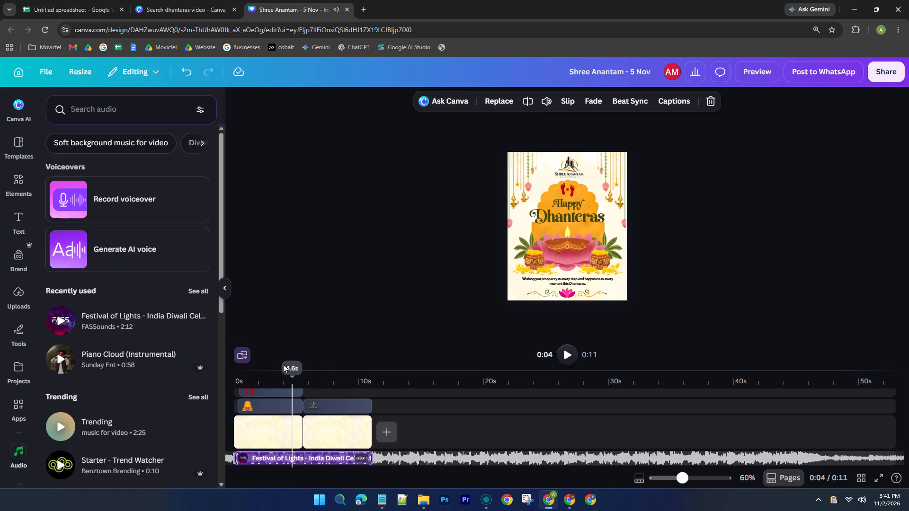
pyautogui.moveTo(283, 364); pyautogui.dragTo(288, 369)
# Set the duration of the second clip, with the centred logo, to 2.5 s.
pyautogui.click(341, 432)
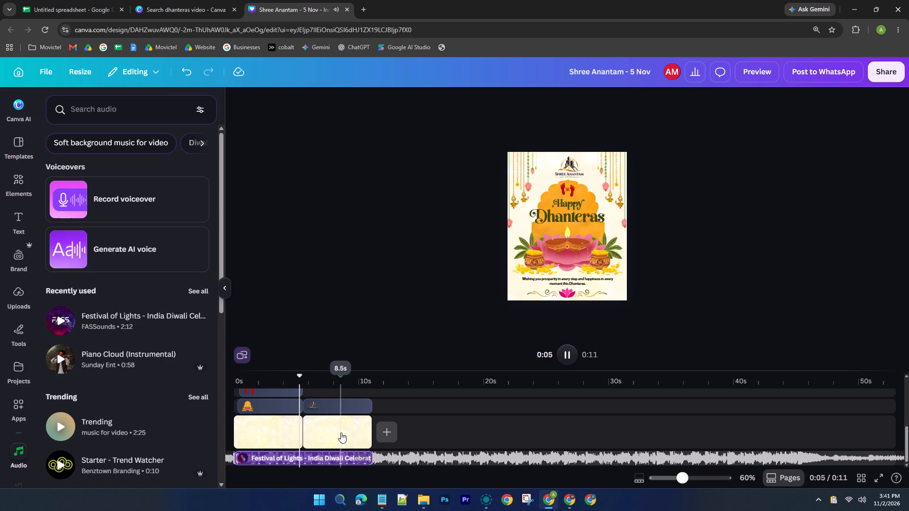
pyautogui.rightClick(341, 432)
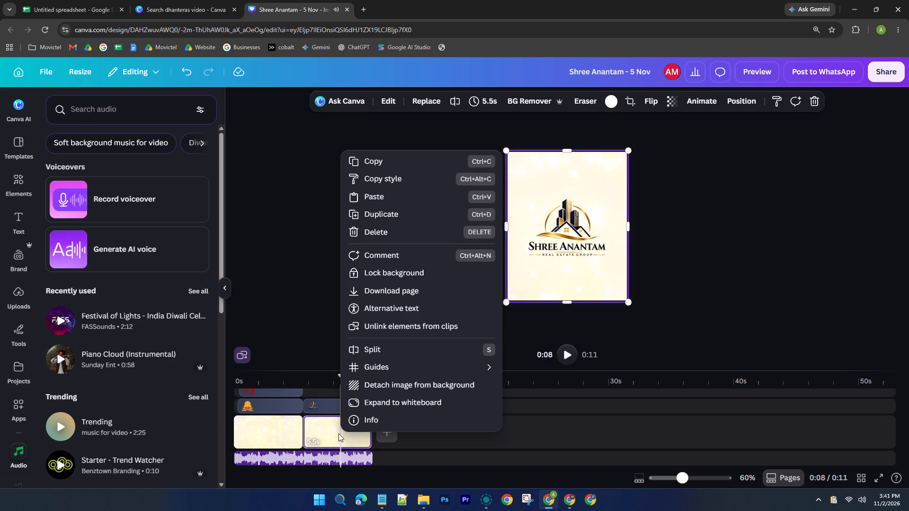
pyautogui.click(328, 434)
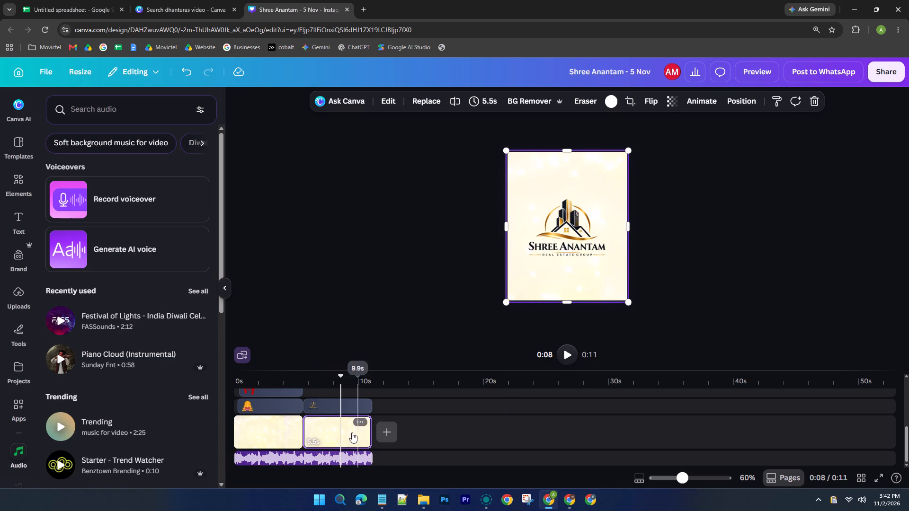
pyautogui.click(318, 441)
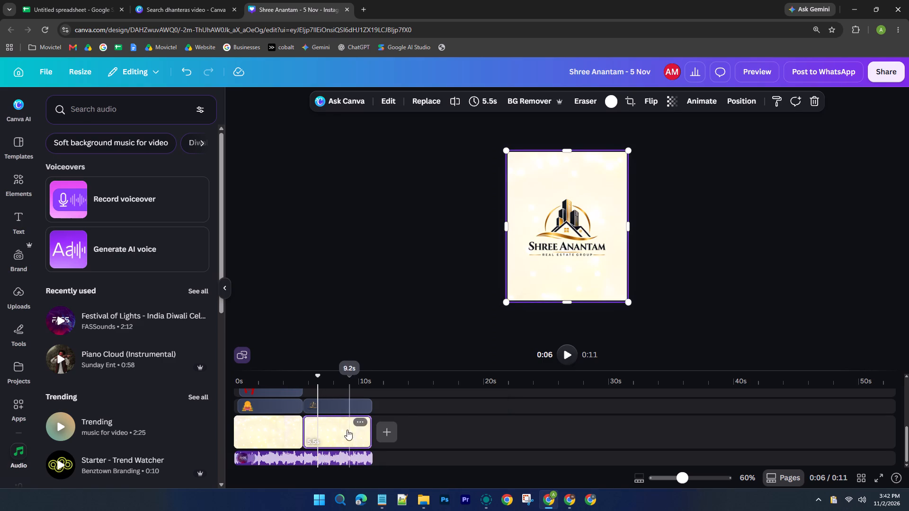
pyautogui.click(476, 97)
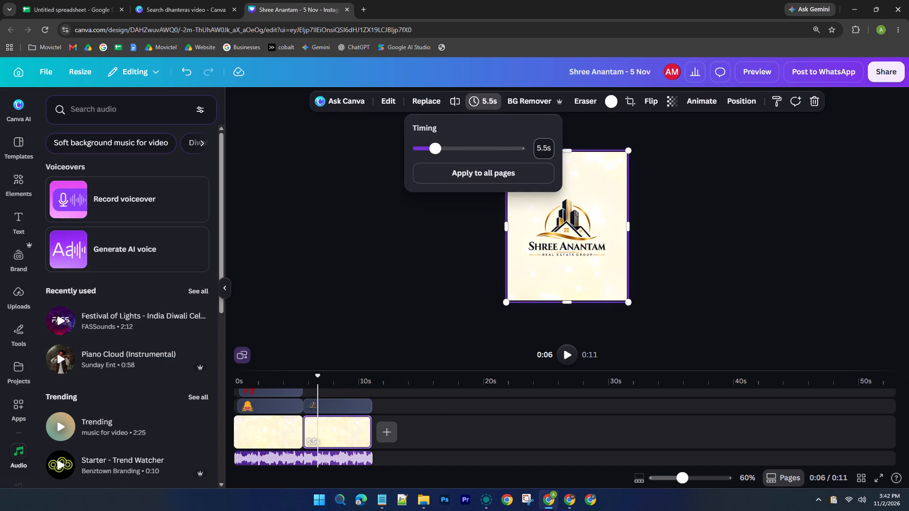
pyautogui.click(537, 145)
pyautogui.click(539, 145)
pyautogui.press('BackSpace')
pyautogui.press('2')
pyautogui.press('Return')
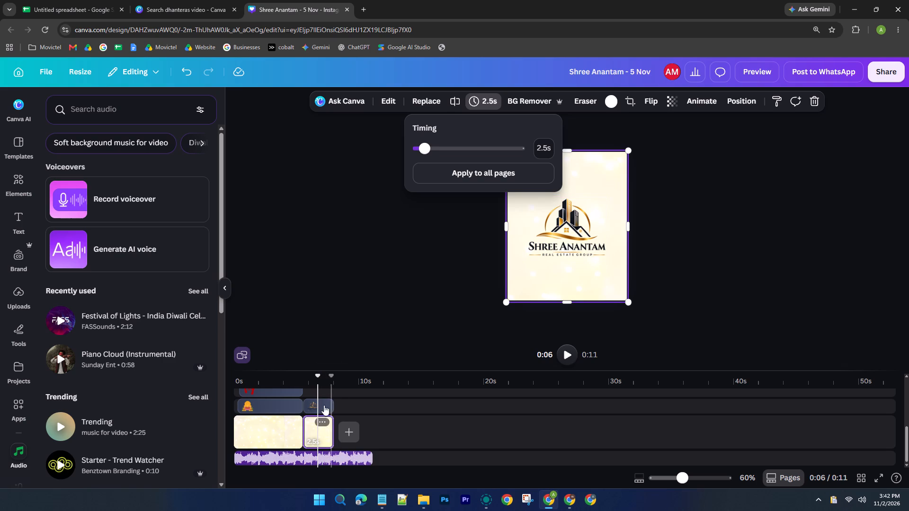
# Adjust the Festival of Lights music track to end at 8.0 s, level with the end of the second clip.
pyautogui.click(348, 457)
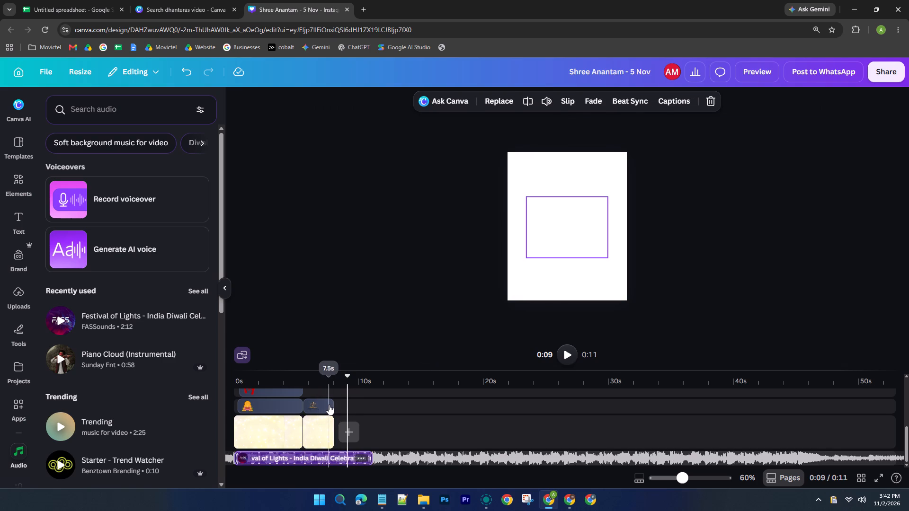
pyautogui.click(329, 404)
pyautogui.click(565, 349)
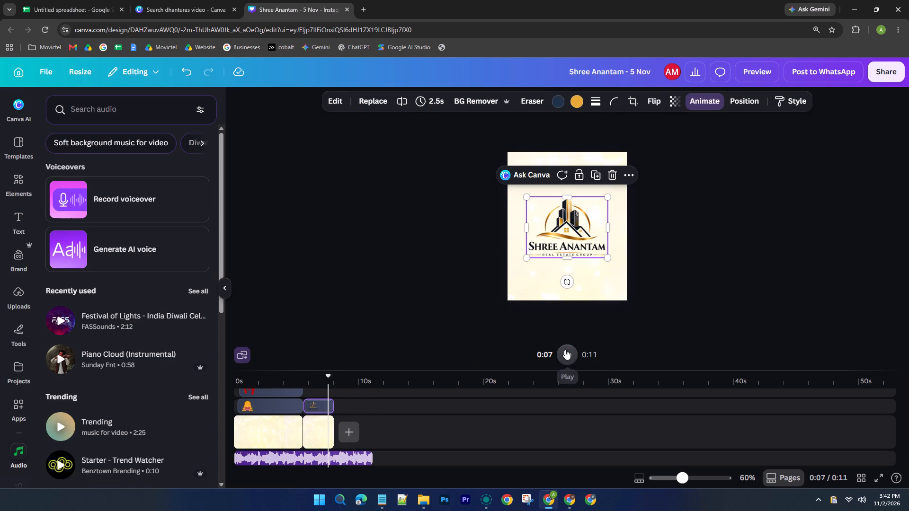
pyautogui.click(565, 349)
pyautogui.click(362, 462)
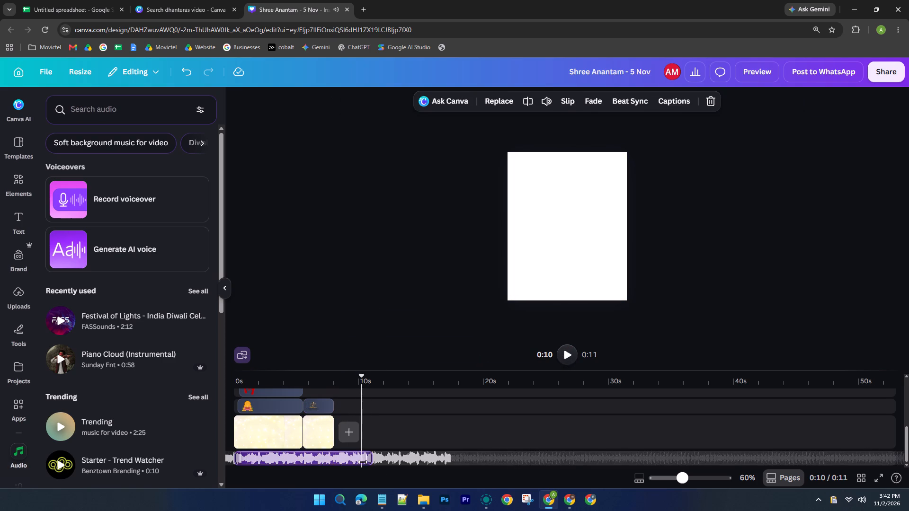
pyautogui.moveTo(371, 461); pyautogui.dragTo(338, 457)
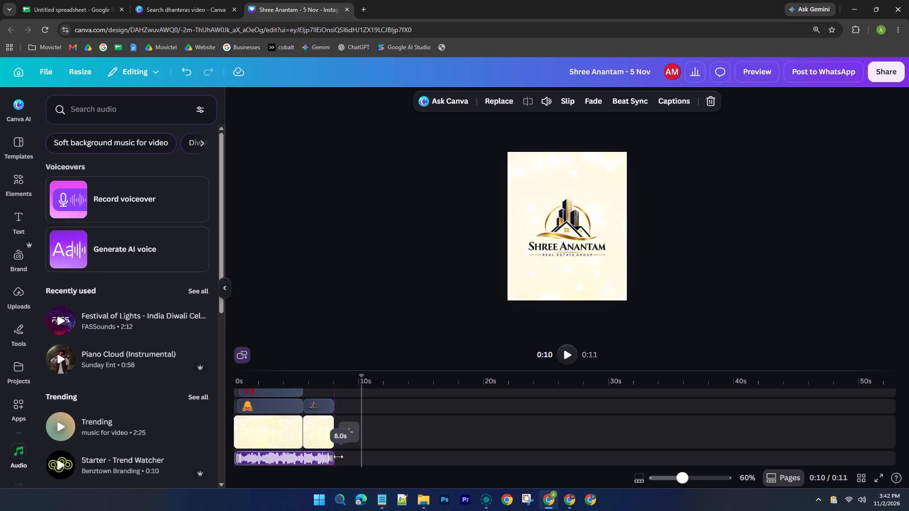
pyautogui.moveTo(338, 457); pyautogui.dragTo(336, 457)
# Play the whole video from the beginning to check the shortened second clip and its music.
pyautogui.moveTo(332, 375); pyautogui.dragTo(206, 380)
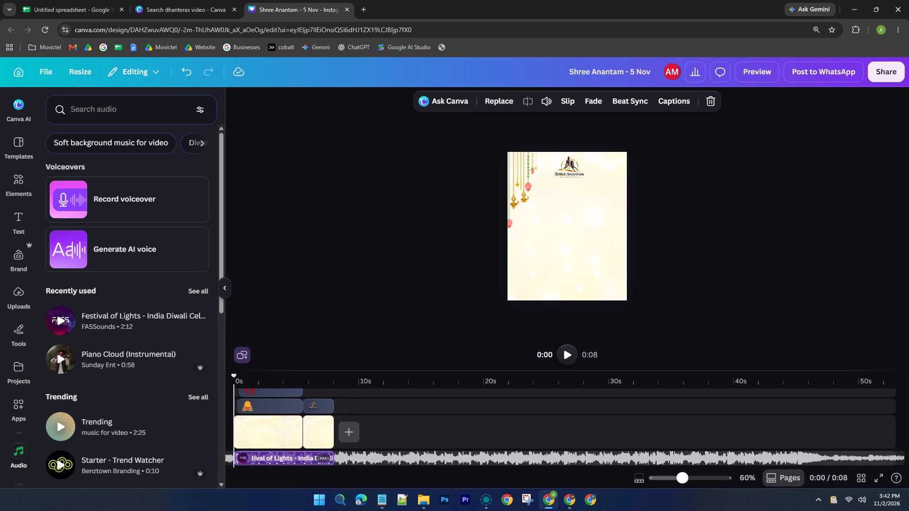
pyautogui.click(567, 361)
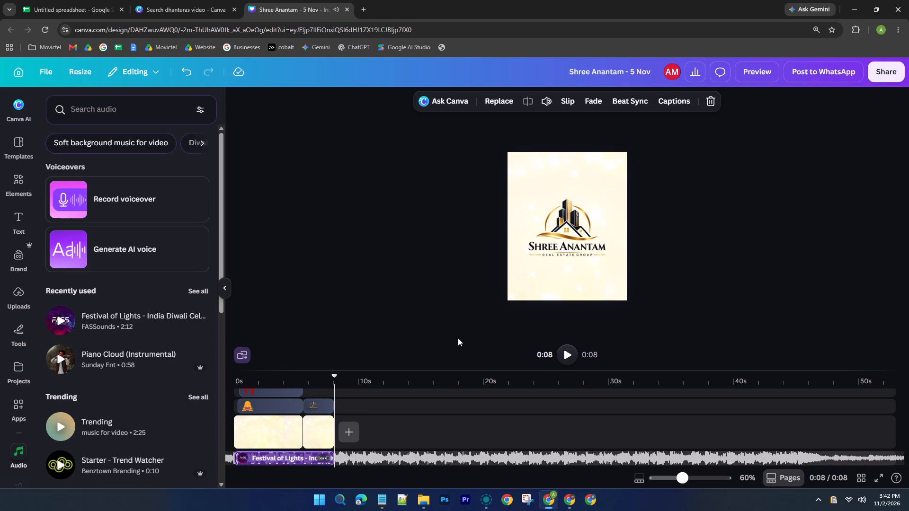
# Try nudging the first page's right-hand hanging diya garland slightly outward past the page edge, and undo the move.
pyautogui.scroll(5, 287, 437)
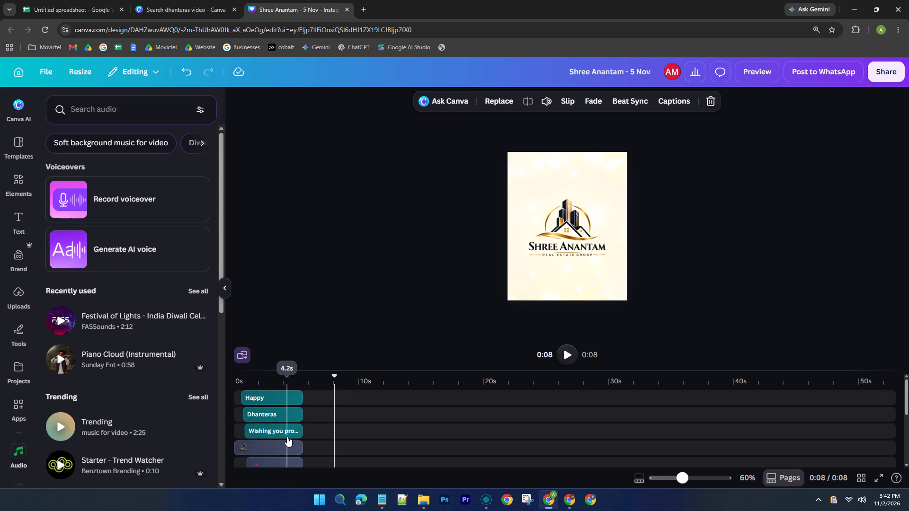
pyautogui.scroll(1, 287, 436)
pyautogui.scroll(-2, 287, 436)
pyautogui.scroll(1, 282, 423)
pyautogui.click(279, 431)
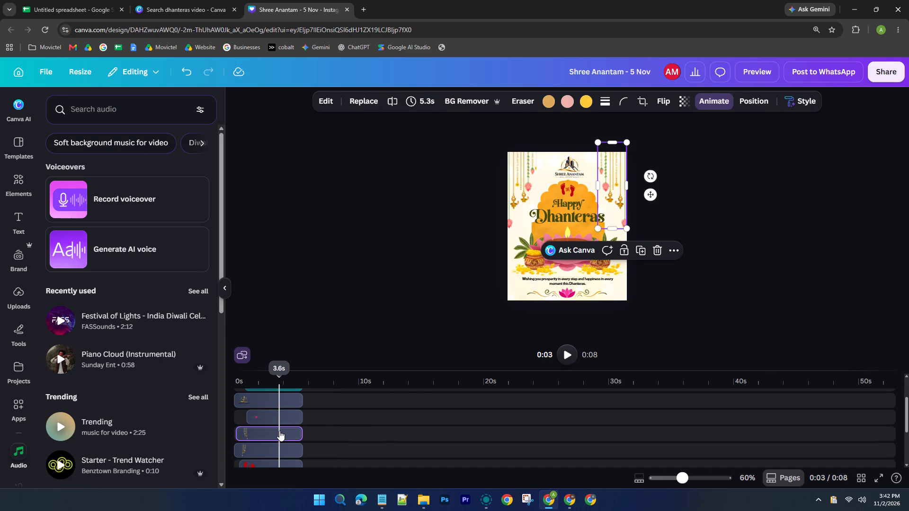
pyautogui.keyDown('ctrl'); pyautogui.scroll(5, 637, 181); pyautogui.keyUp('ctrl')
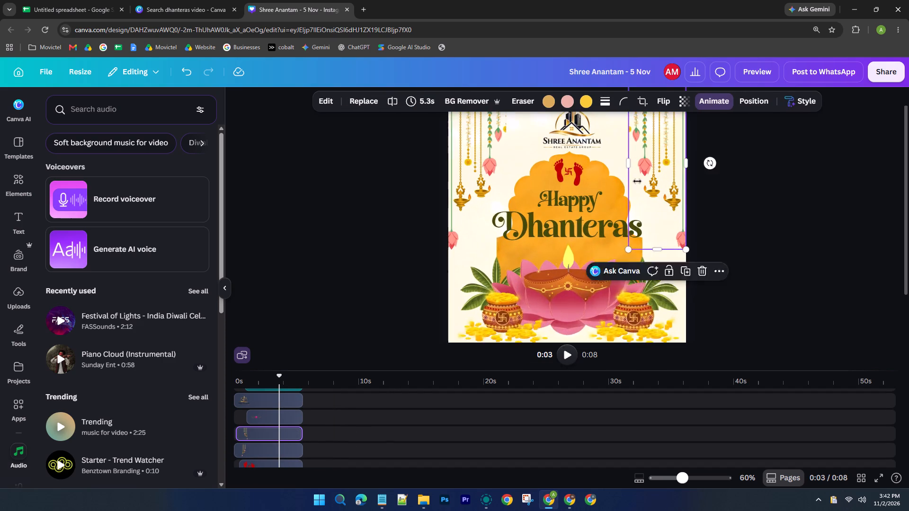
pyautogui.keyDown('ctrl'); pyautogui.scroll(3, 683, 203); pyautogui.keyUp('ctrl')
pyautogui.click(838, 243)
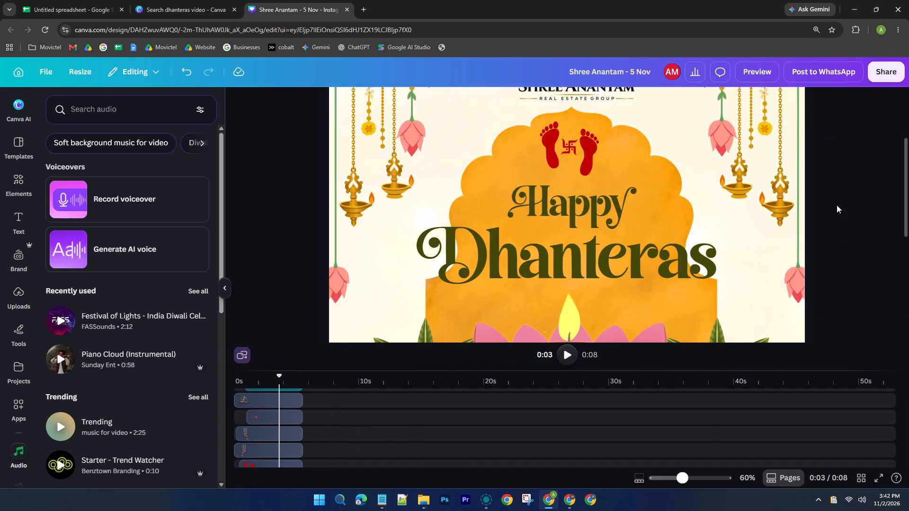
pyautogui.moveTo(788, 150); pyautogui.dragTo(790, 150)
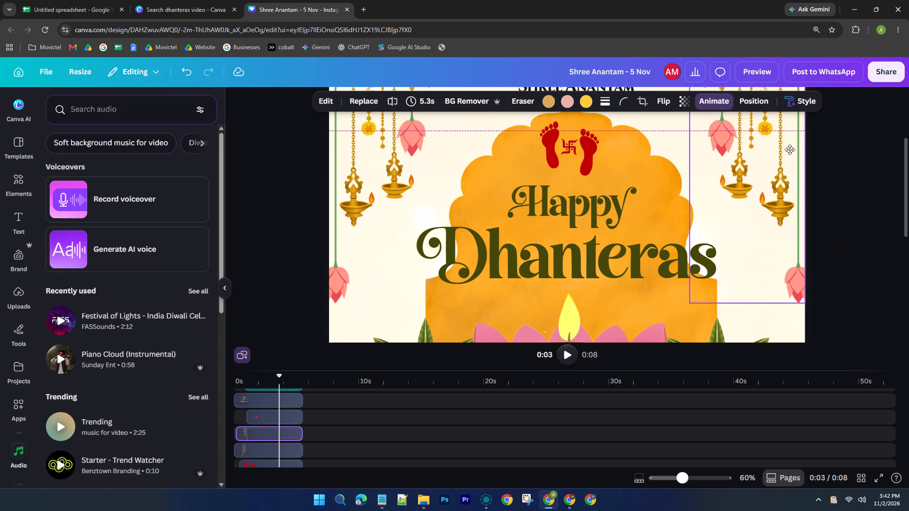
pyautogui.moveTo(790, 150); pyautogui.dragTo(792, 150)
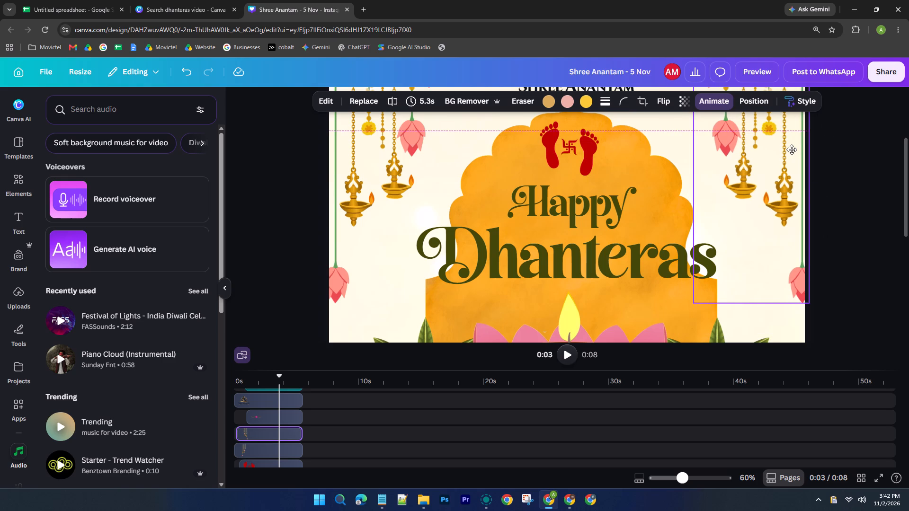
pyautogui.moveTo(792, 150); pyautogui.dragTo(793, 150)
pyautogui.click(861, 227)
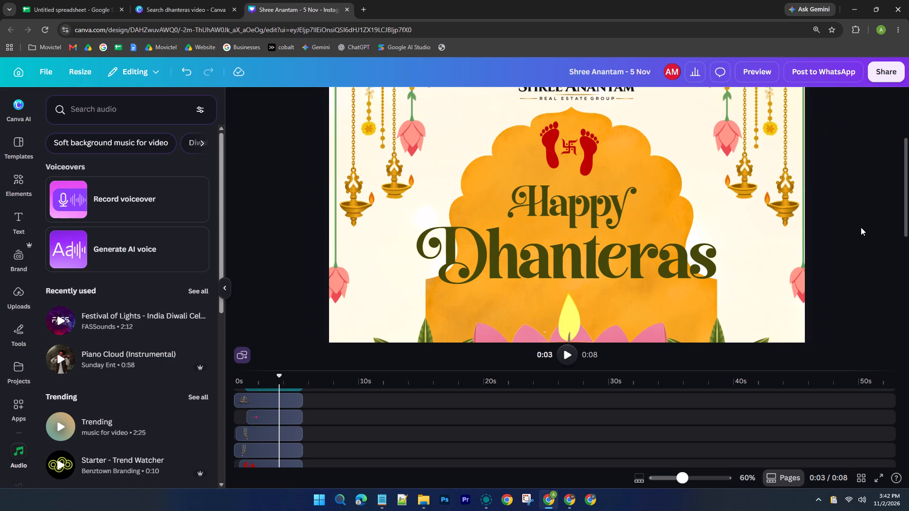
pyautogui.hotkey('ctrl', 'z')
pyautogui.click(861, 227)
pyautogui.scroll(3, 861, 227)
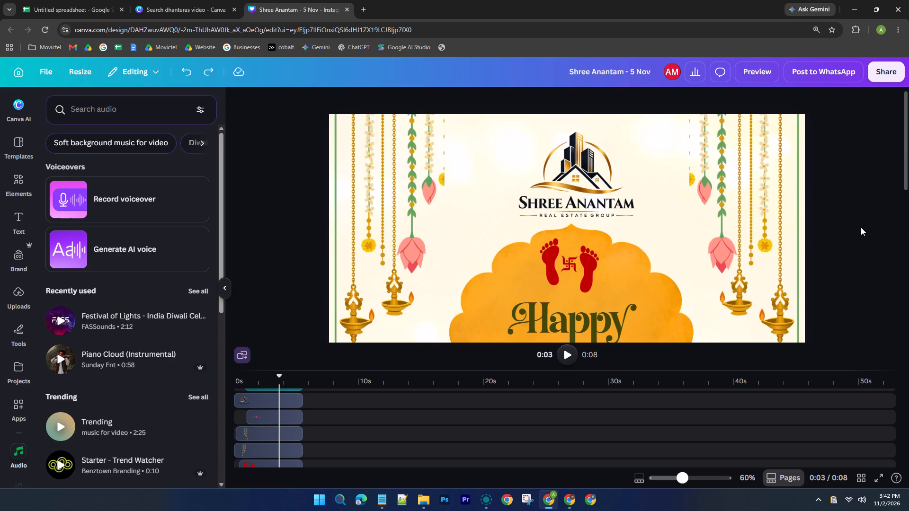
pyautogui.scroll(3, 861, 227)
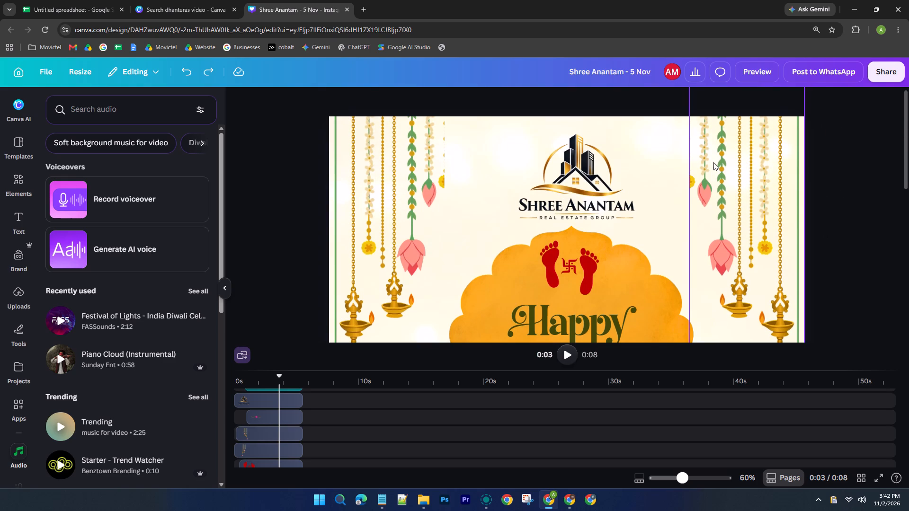
# Extend the crop of the first page's right-hand diya garland inward to include its whole innermost marigold strand.
pyautogui.doubleClick(713, 162)
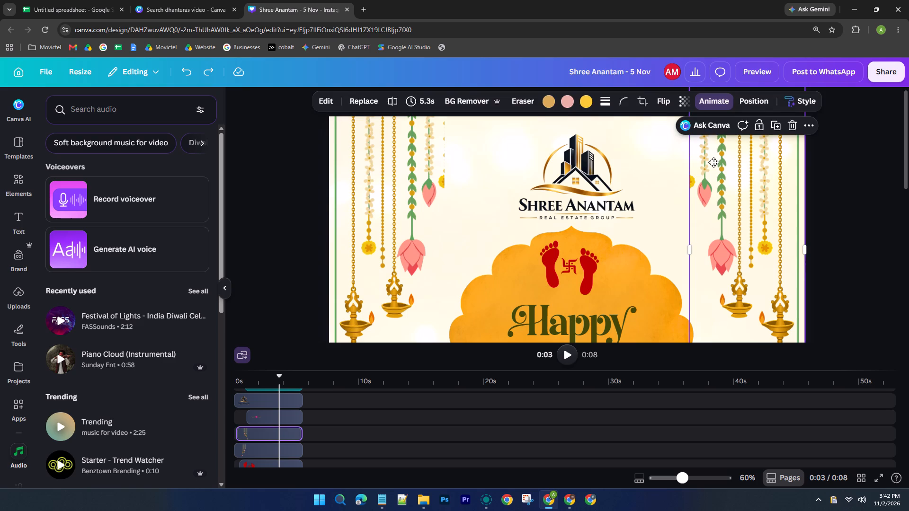
pyautogui.click(834, 167)
pyautogui.moveTo(690, 245); pyautogui.dragTo(678, 244)
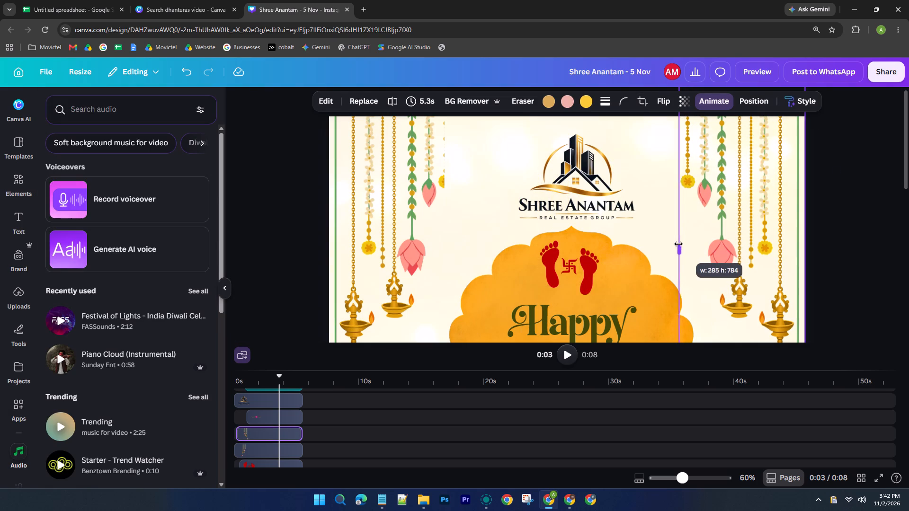
pyautogui.moveTo(678, 244); pyautogui.dragTo(675, 244)
pyautogui.click(841, 198)
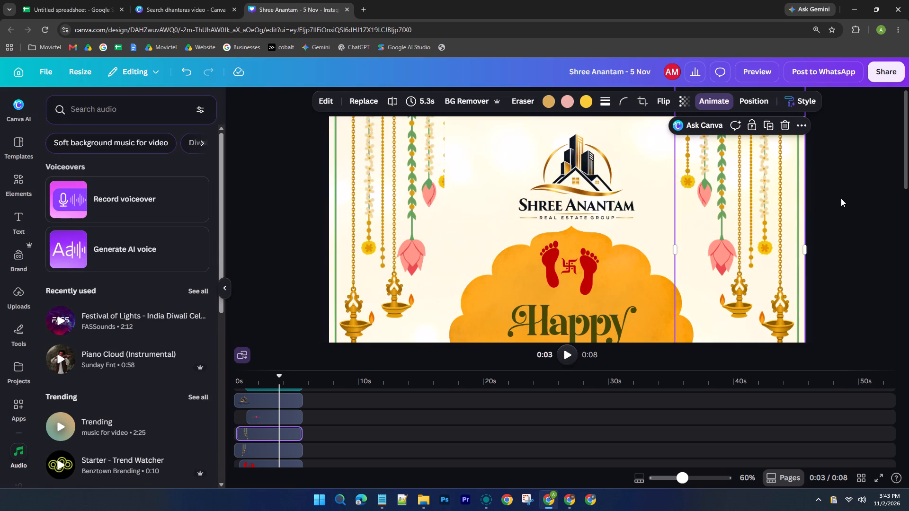
# Extend the crop of the first page's left-hand diya garland inward to include its whole innermost marigold strand.
pyautogui.click(435, 185)
pyautogui.moveTo(446, 246); pyautogui.dragTo(456, 248)
pyautogui.click(832, 189)
# View the whole first page and play the video through from the beginning to check the adjusted garlands.
pyautogui.scroll(2, 832, 189)
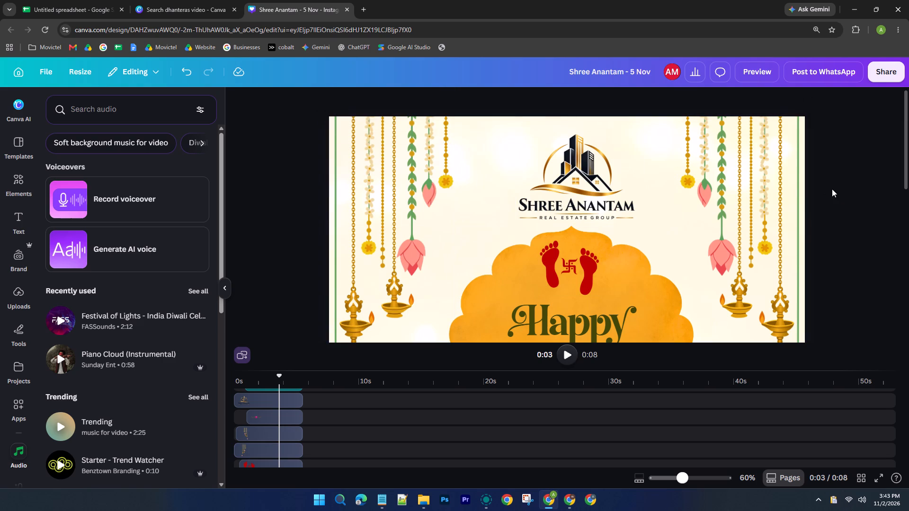
pyautogui.scroll(1, 832, 189)
pyautogui.keyDown('ctrl'); pyautogui.scroll(-4, 832, 189); pyautogui.keyUp('ctrl')
pyautogui.scroll(-2, 832, 189)
pyautogui.keyDown('ctrl'); pyautogui.scroll(-1, 776, 257); pyautogui.keyUp('ctrl')
pyautogui.scroll(1, 776, 257)
pyautogui.keyDown('ctrl'); pyautogui.scroll(-1, 776, 257); pyautogui.keyUp('ctrl')
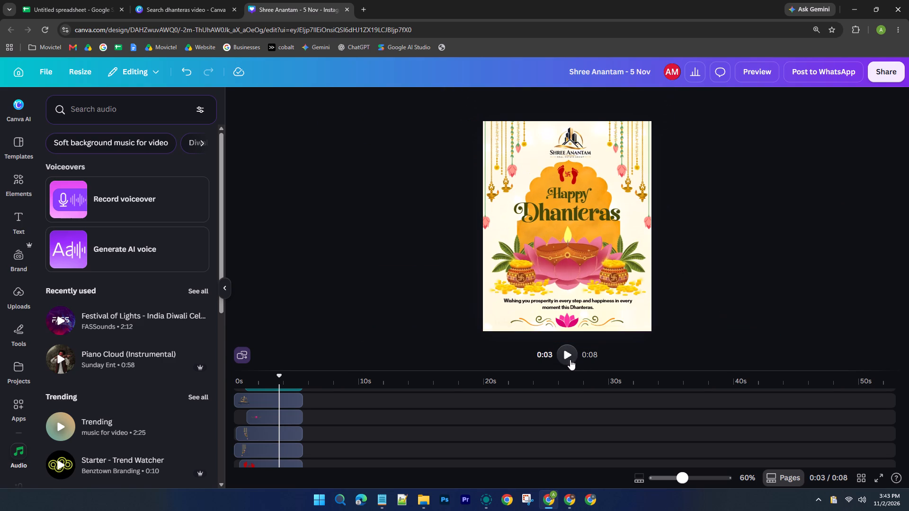
pyautogui.click(570, 360)
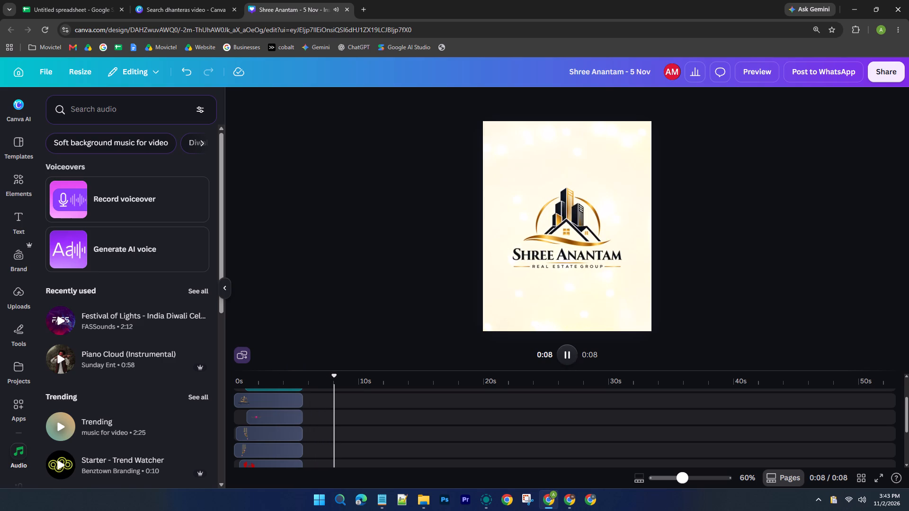
pyautogui.moveTo(336, 376); pyautogui.dragTo(229, 382)
pyautogui.click(568, 358)
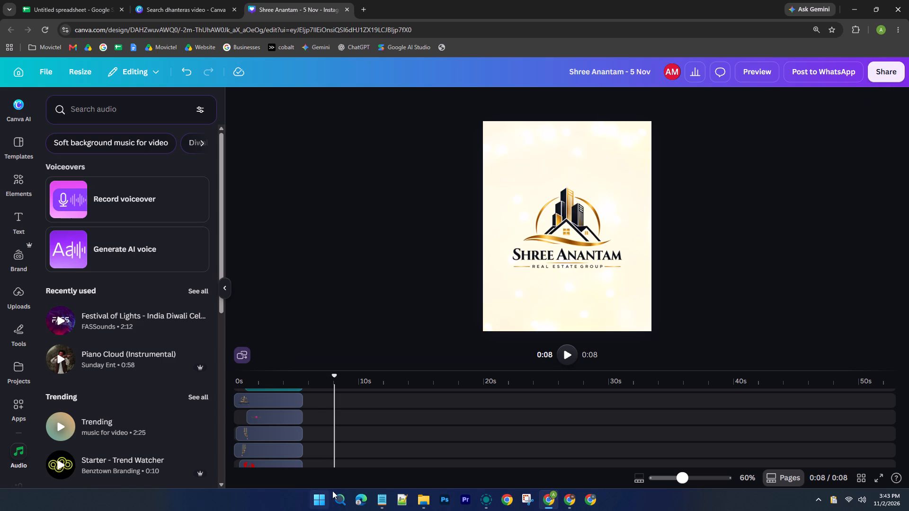
# Switch to File Explorer and open the 5 October folder in Downloads.
pyautogui.click(420, 501)
pyautogui.click(41, 140)
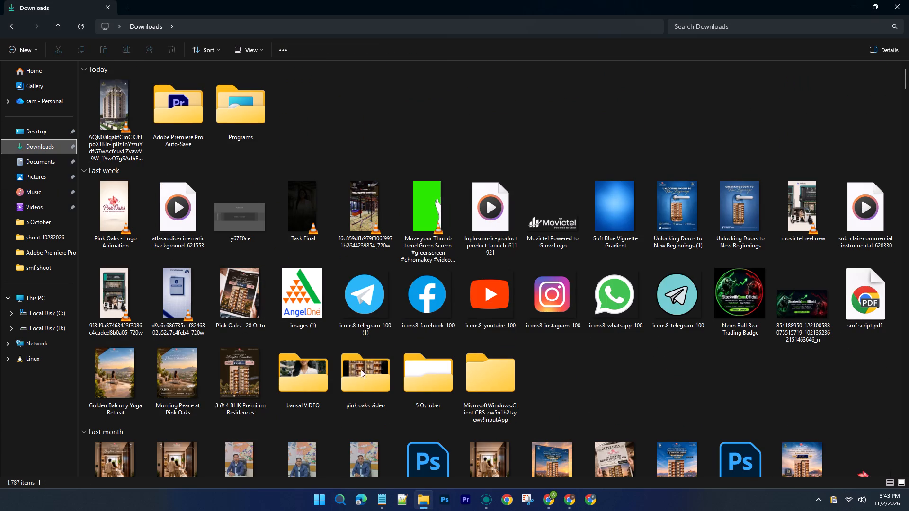
pyautogui.doubleClick(427, 376)
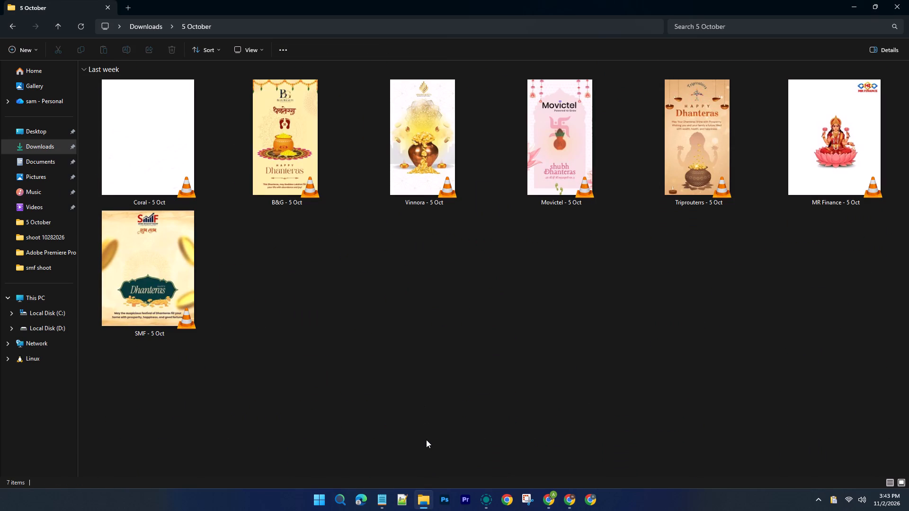
# Rename the Coral video file as "Coral - 5 Nov" and copy the word Nov for reuse.
pyautogui.rightClick(152, 182)
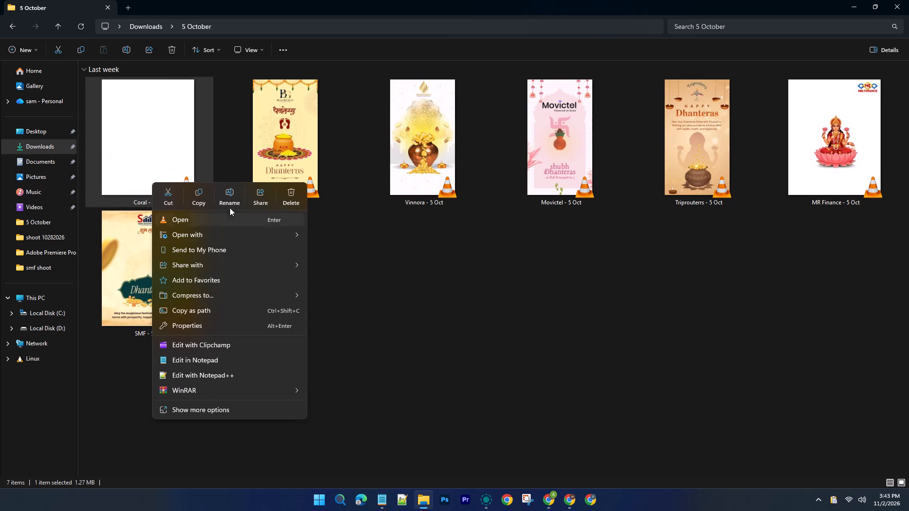
pyautogui.click(232, 199)
pyautogui.press('Right')
pyautogui.press('BackSpace')
pyautogui.press('BackSpace')
pyautogui.press('BackSpace')
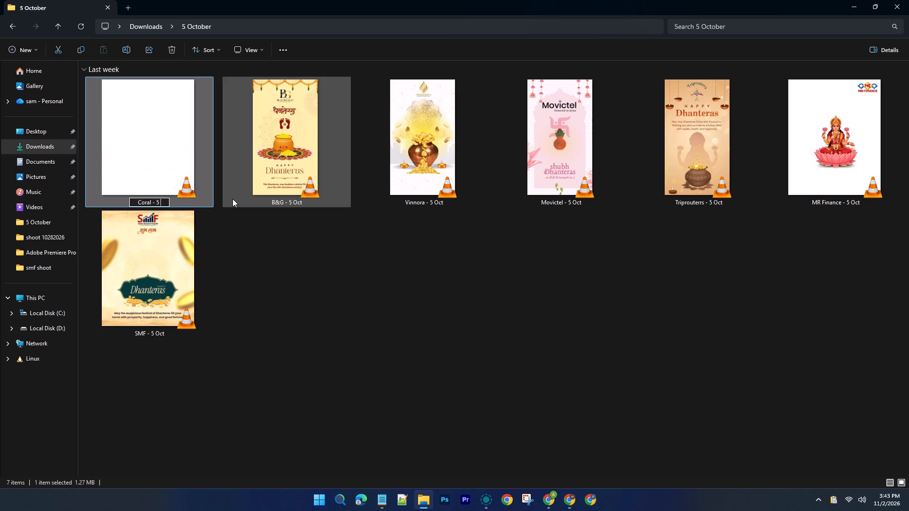
pyautogui.write('Nov')
pyautogui.hotkey('shift', 'Left')
pyautogui.hotkey('shift', 'Left')
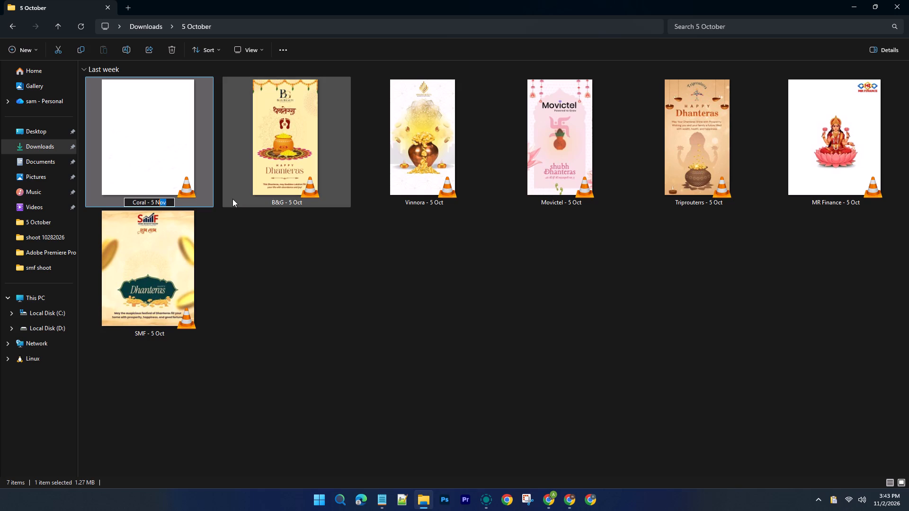
pyautogui.hotkey('shift', 'Left')
pyautogui.hotkey('ctrl', 'c')
pyautogui.press('Tab')
# Rename the B&G video file as "B&G - 5 Nov", reusing the copied month.
pyautogui.press('Right')
pyautogui.hotkey('shift', 'Left')
pyautogui.hotkey('shift', 'Left')
pyautogui.hotkey('shift', 'Left')
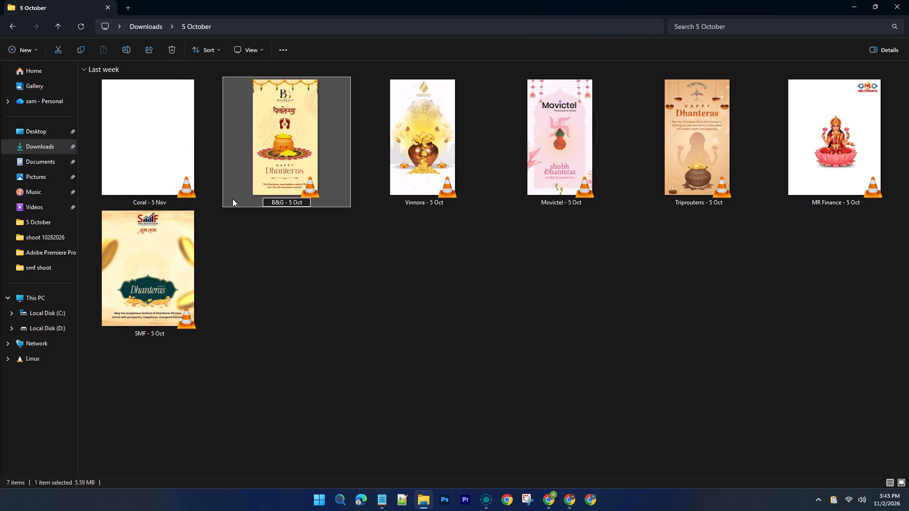
pyautogui.hotkey('ctrl', 'v')
pyautogui.press('Tab')
# Rename the Vinnora video file as "Vinnora - 5 Nov", reusing the copied month.
pyautogui.press('Right')
pyautogui.hotkey('shift', 'Left')
pyautogui.hotkey('shift', 'Left')
pyautogui.hotkey('shift', 'Left')
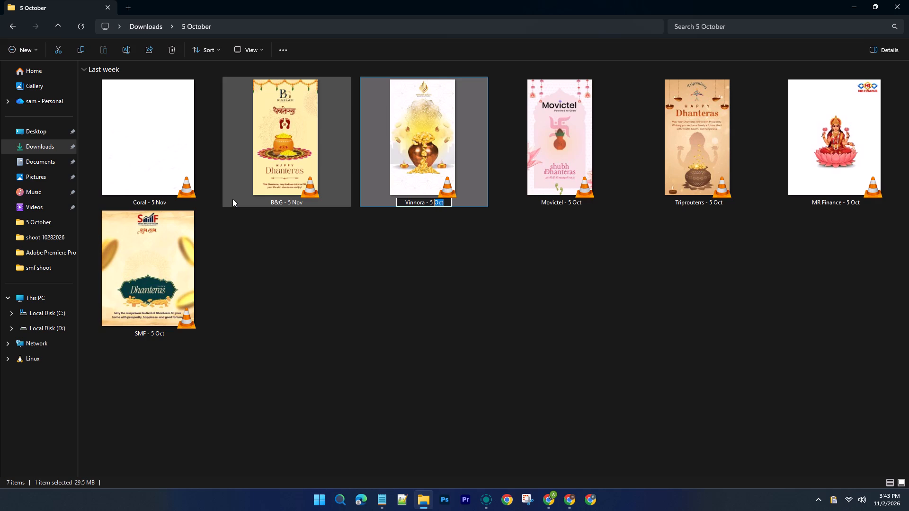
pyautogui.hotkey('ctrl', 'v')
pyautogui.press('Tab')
# Edit the month at the end of the Movictel video's file name.
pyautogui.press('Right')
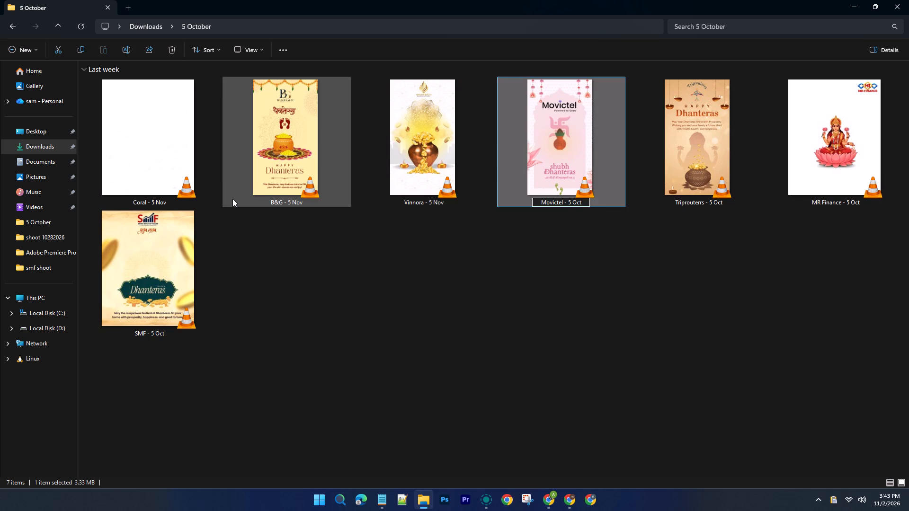
# Rename the Movictel video file as "Movictel - 5 Nov", reusing the copied month.
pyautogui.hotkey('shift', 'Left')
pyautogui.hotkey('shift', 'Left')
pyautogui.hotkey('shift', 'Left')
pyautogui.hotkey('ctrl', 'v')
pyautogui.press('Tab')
# Rename the Triprouterrs video file as "Triprouterrs - 5 Nov", reusing the copied month.
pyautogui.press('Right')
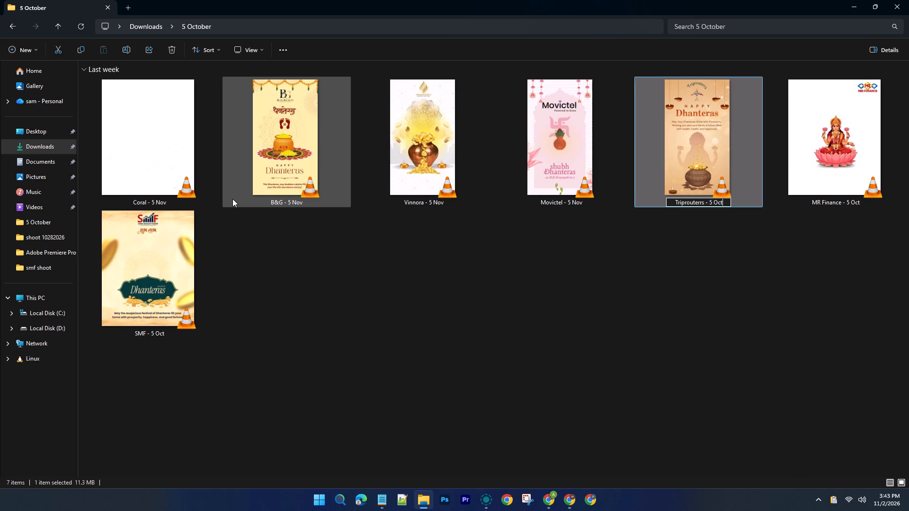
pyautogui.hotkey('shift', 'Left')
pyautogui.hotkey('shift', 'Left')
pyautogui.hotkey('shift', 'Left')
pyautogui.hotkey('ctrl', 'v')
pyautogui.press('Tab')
# Rename the MR Finance video file as "MR Finance - 5 Nov", reusing the copied month.
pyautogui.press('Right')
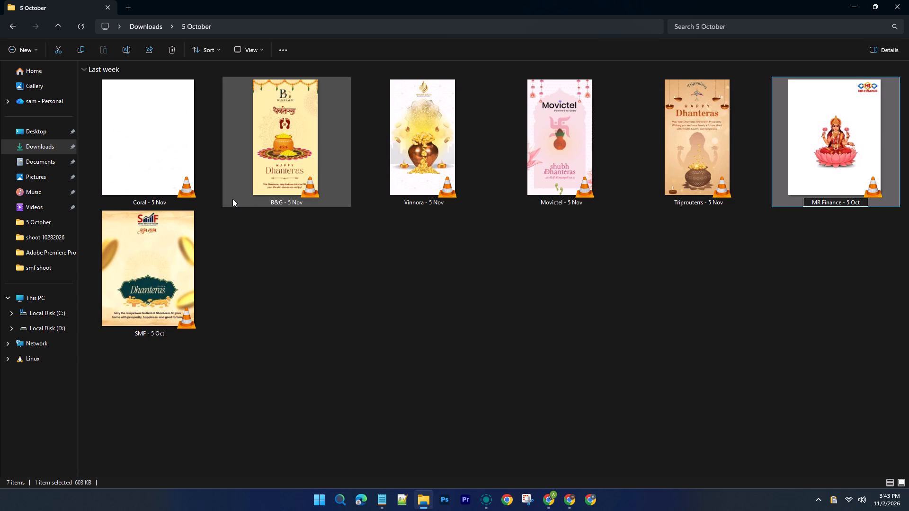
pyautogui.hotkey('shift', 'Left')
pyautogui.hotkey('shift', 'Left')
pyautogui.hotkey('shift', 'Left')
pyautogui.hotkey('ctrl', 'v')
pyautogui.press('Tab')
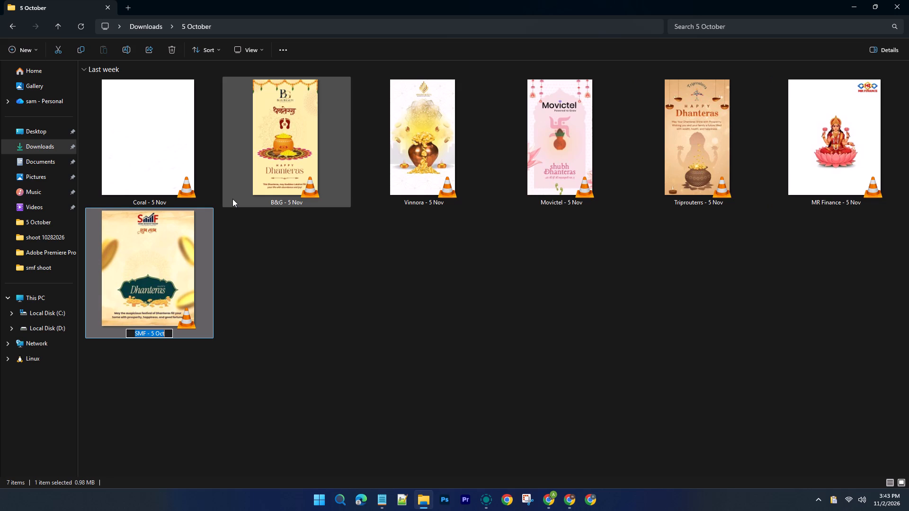
# Rename the SMF video file as "SMF - 5 Nov", reusing the copied month.
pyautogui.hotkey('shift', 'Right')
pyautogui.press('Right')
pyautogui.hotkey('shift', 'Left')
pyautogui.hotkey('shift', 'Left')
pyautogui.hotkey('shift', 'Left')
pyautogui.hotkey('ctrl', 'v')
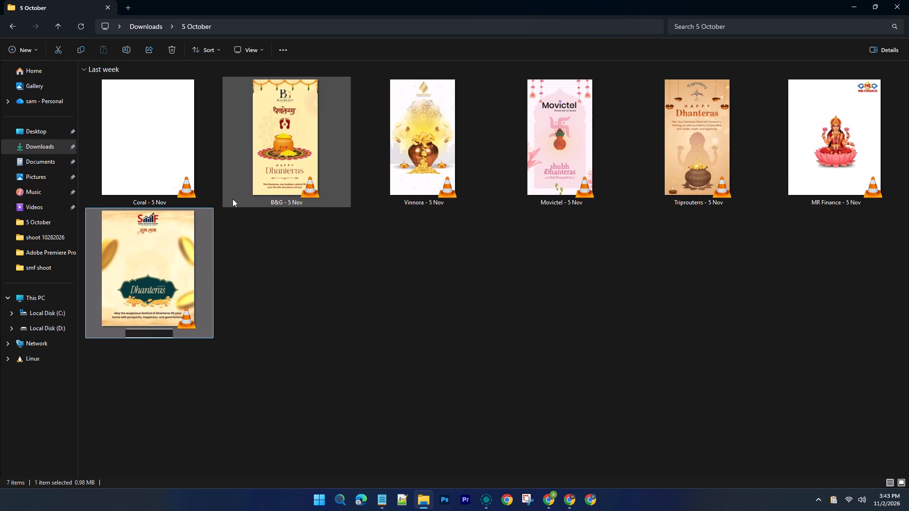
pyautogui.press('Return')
pyautogui.click(320, 194)
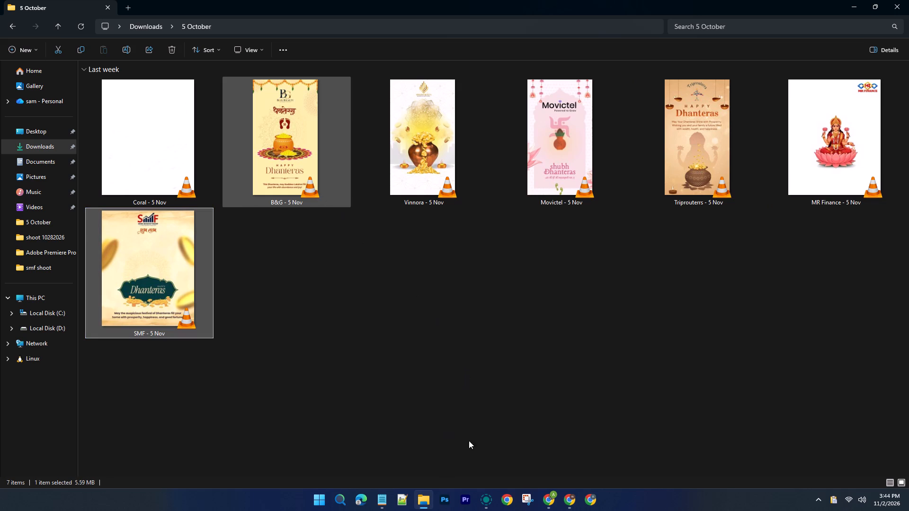
# Switch to the Shree Anantam - 5 Nov design in Canva and download it as an MP4 video.
pyautogui.click(551, 497)
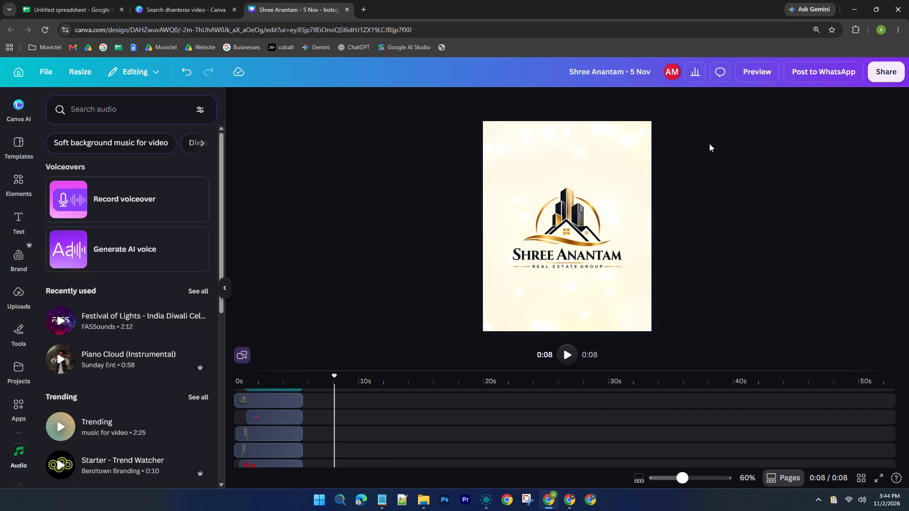
pyautogui.click(891, 70)
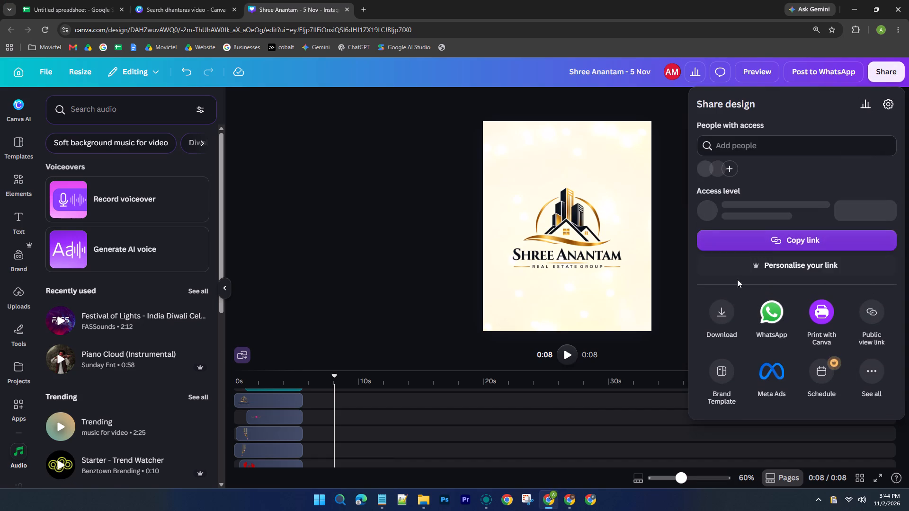
pyautogui.click(724, 324)
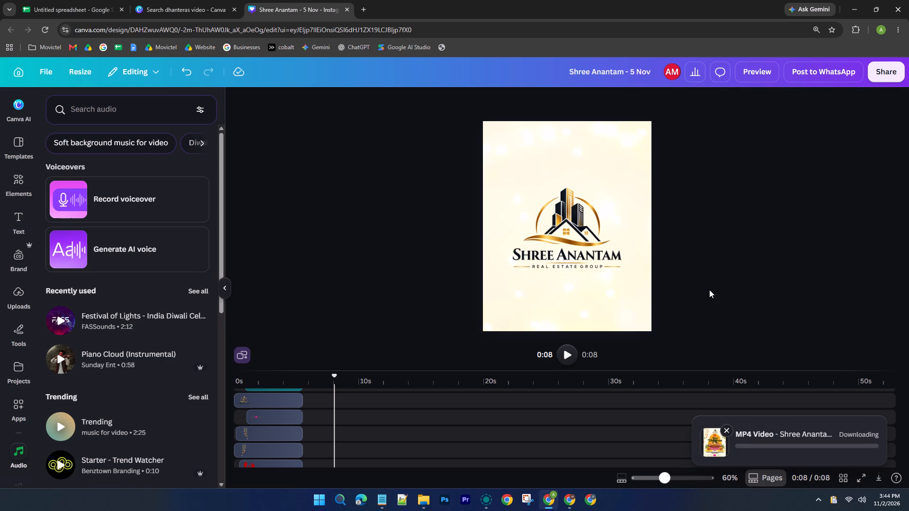
# Switch to File Explorer and move the "Shree Anantam - 5 Nov" video from Downloads into the 5 October folder.
pyautogui.click(428, 503)
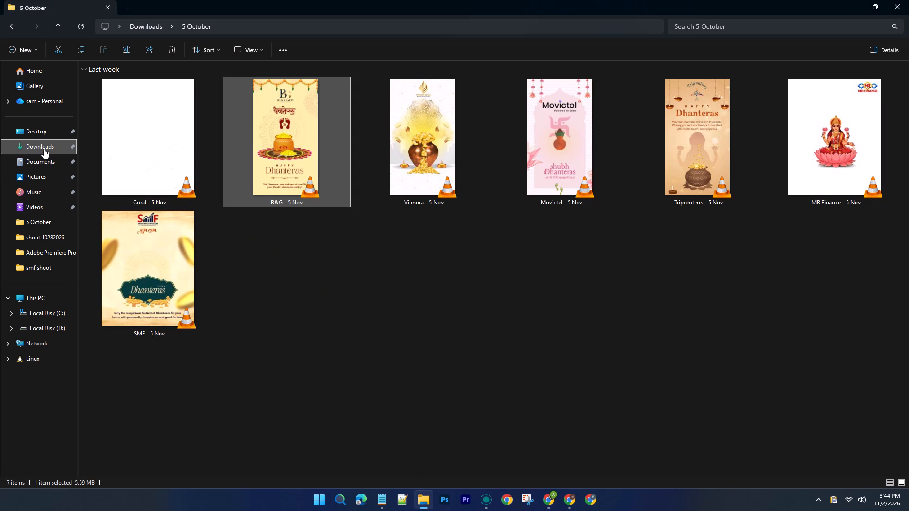
pyautogui.click(44, 149)
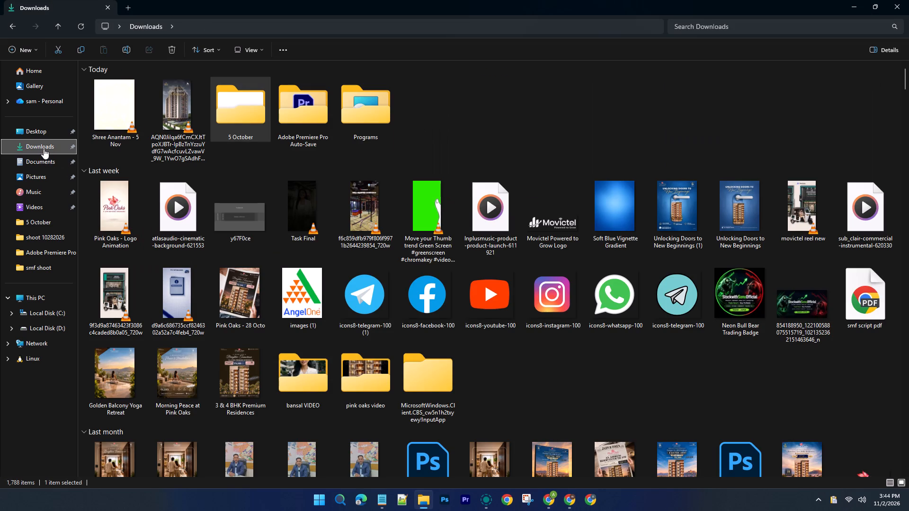
pyautogui.click(553, 498)
pyautogui.click(553, 498)
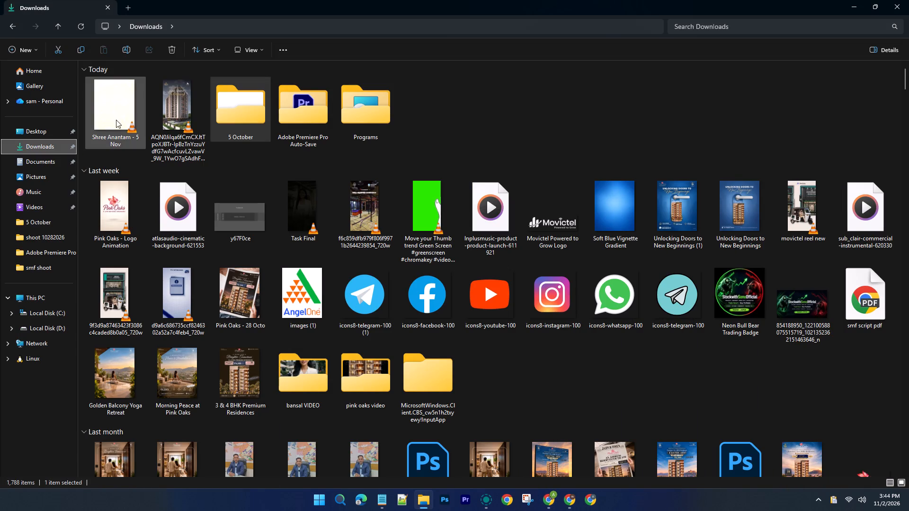
pyautogui.moveTo(116, 120); pyautogui.dragTo(236, 105)
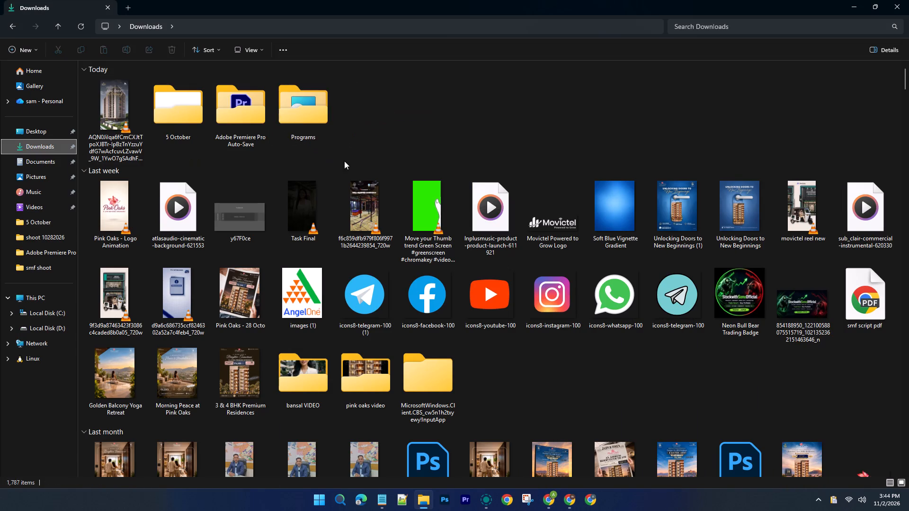